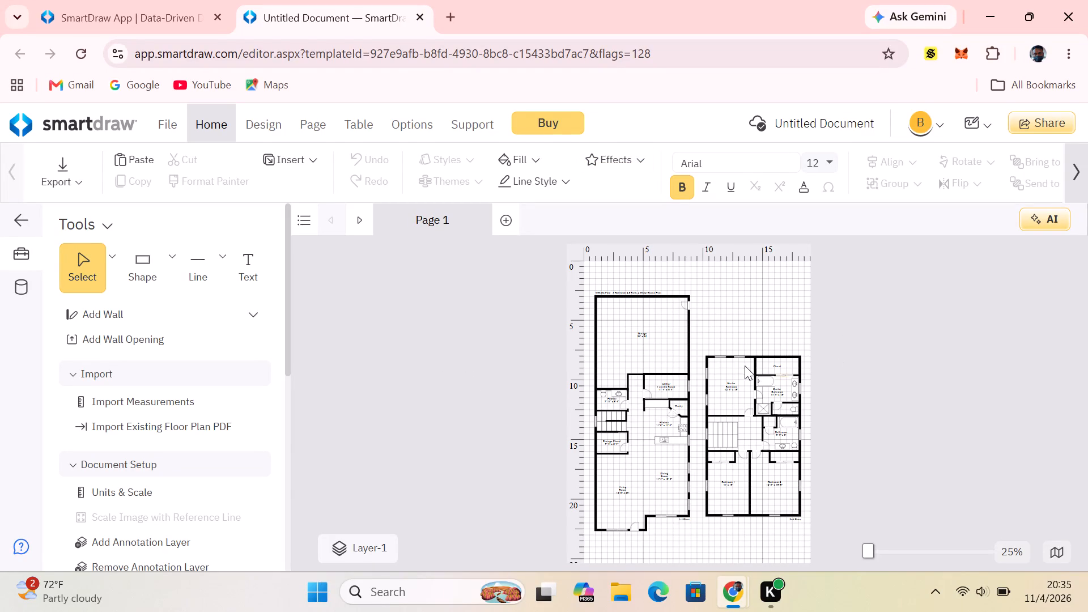
Bring up the Document - 2 drawing beside the floor plan reference and add a new blank page to it.
left_click(1029, 17)
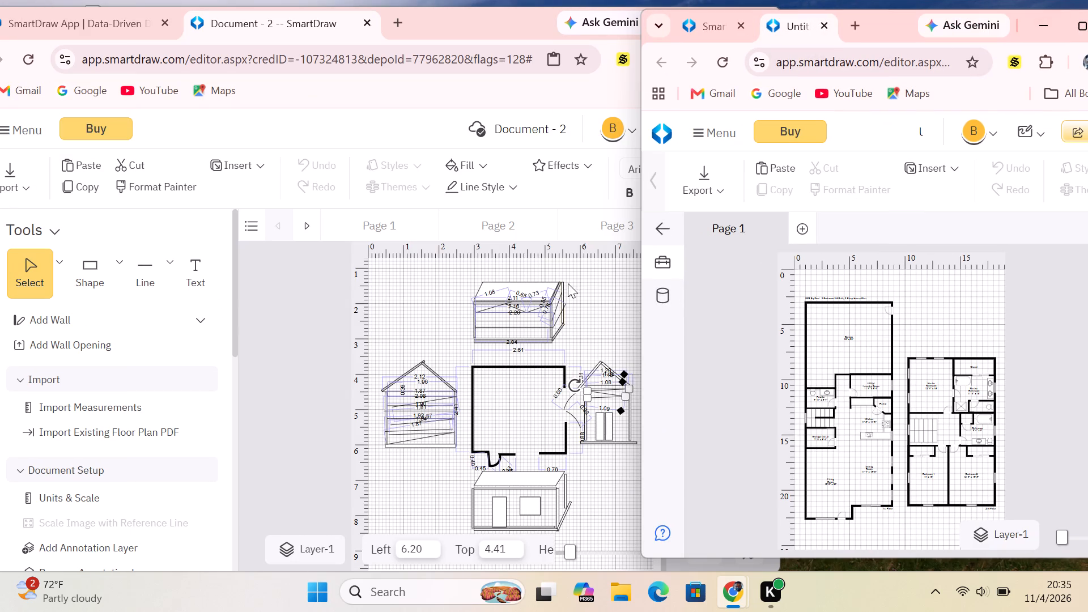
left_click_drag(594, 222, 441, 220)
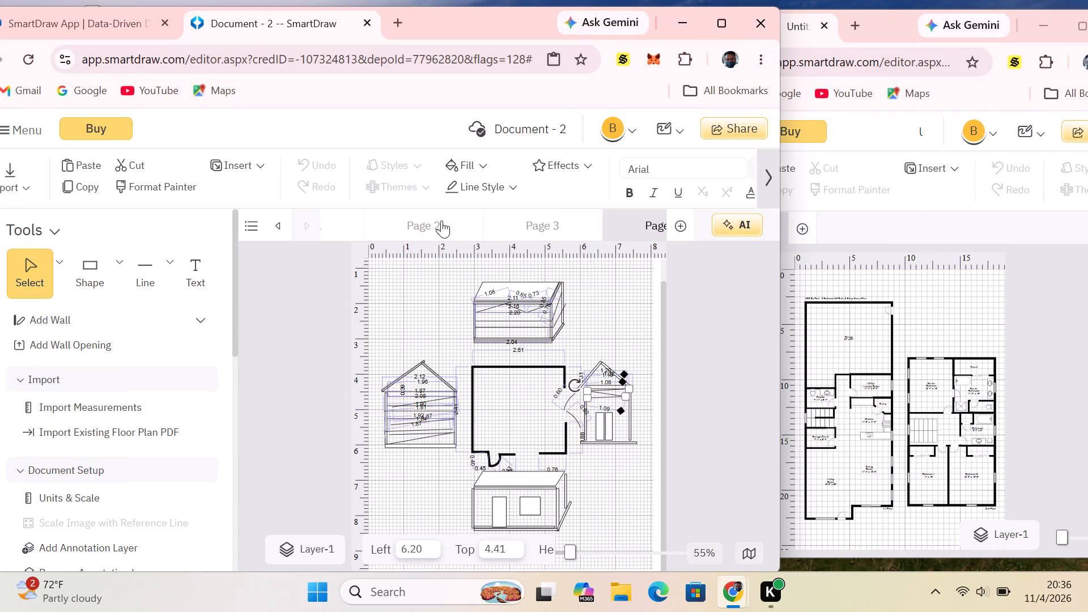
left_click_drag(441, 220, 303, 219)
left_click(679, 228)
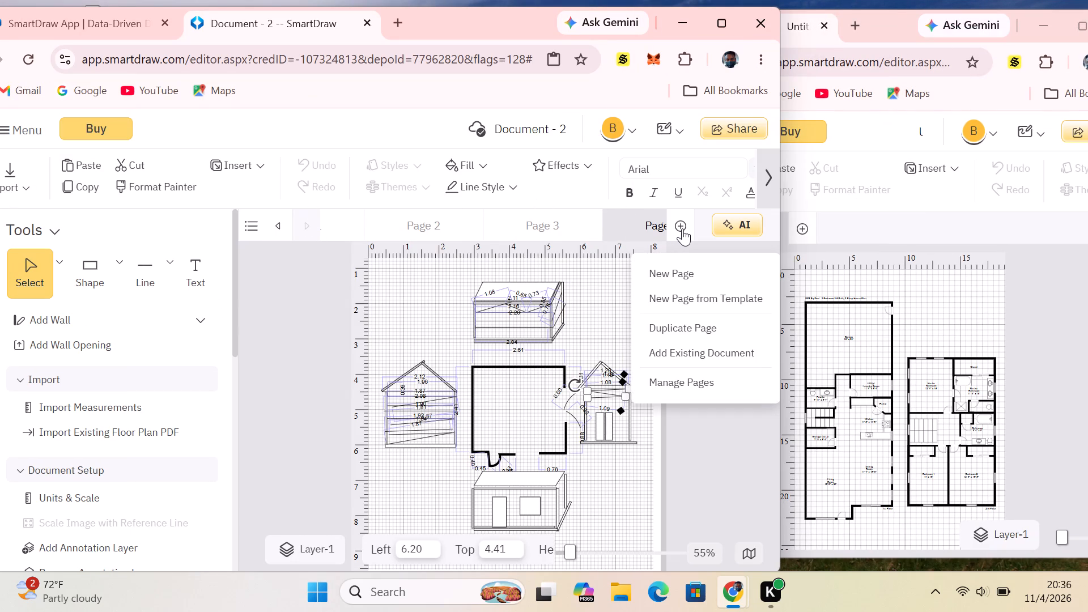
left_click(666, 273)
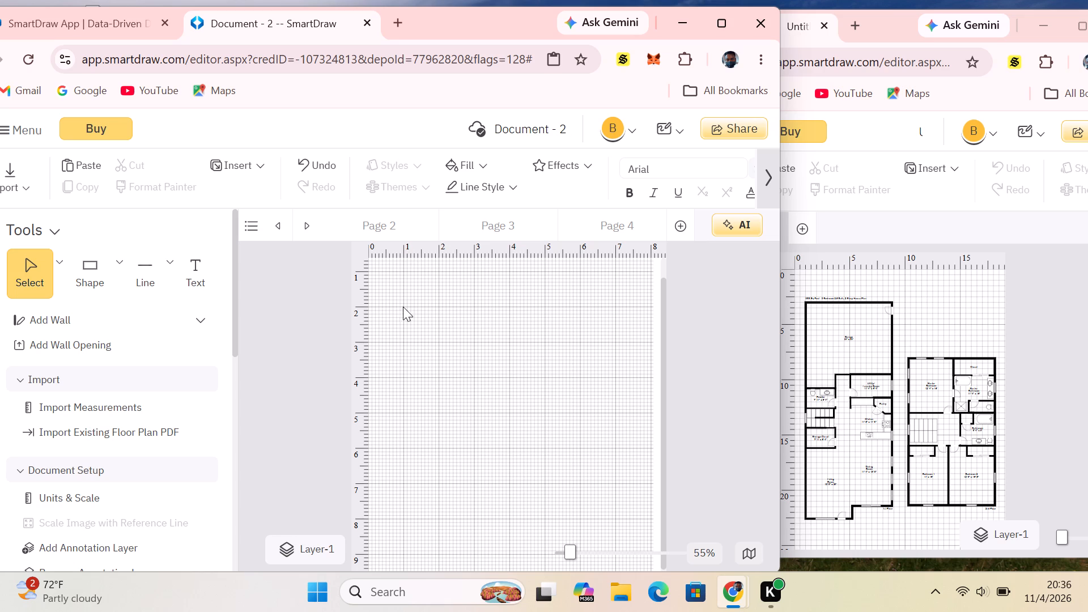
With the second-thickest line preset, draw a vertical straight line down the page's left side, starting at about 0.31, 1.20, for the outer wall.
left_click(167, 260)
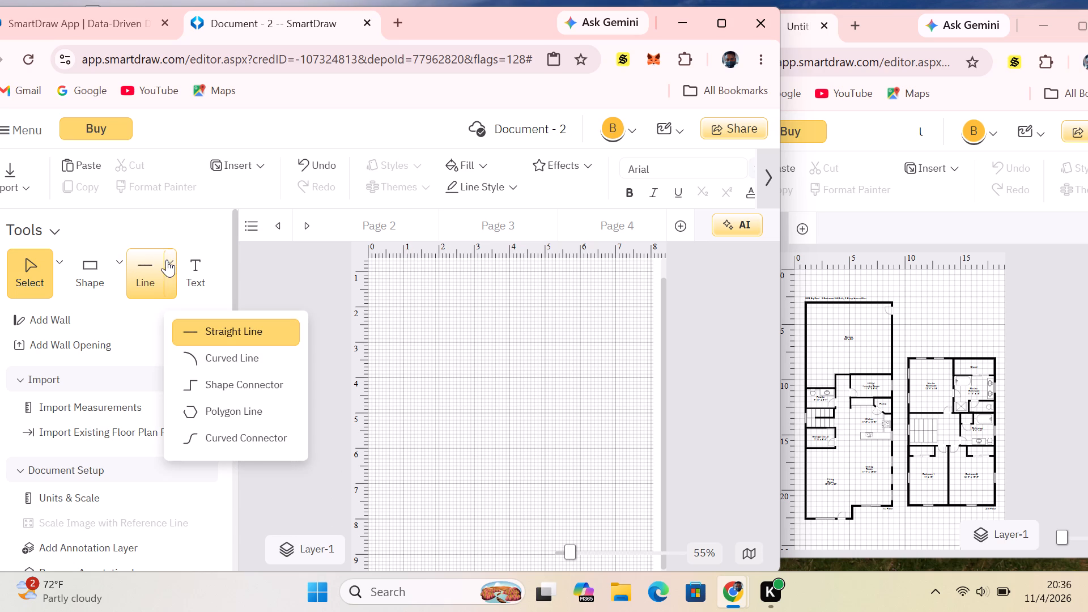
left_click(237, 325)
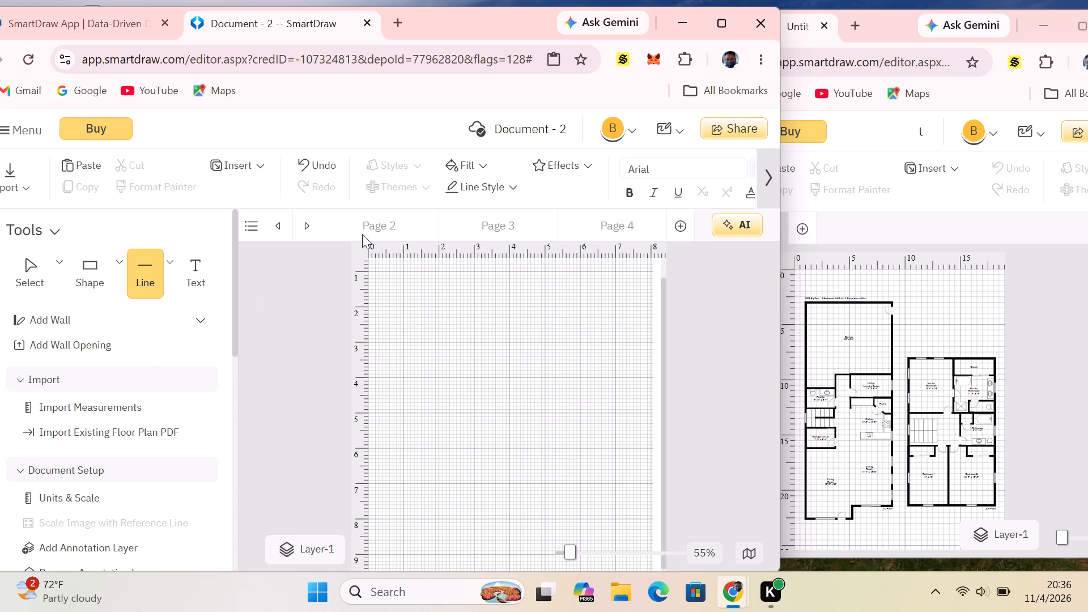
left_click(513, 181)
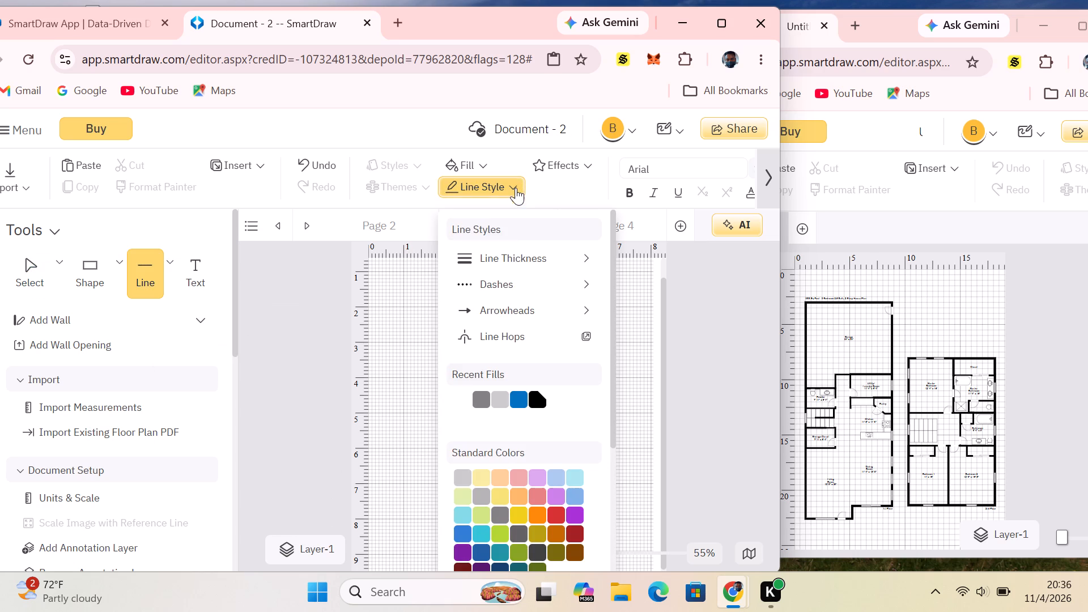
left_click(585, 262)
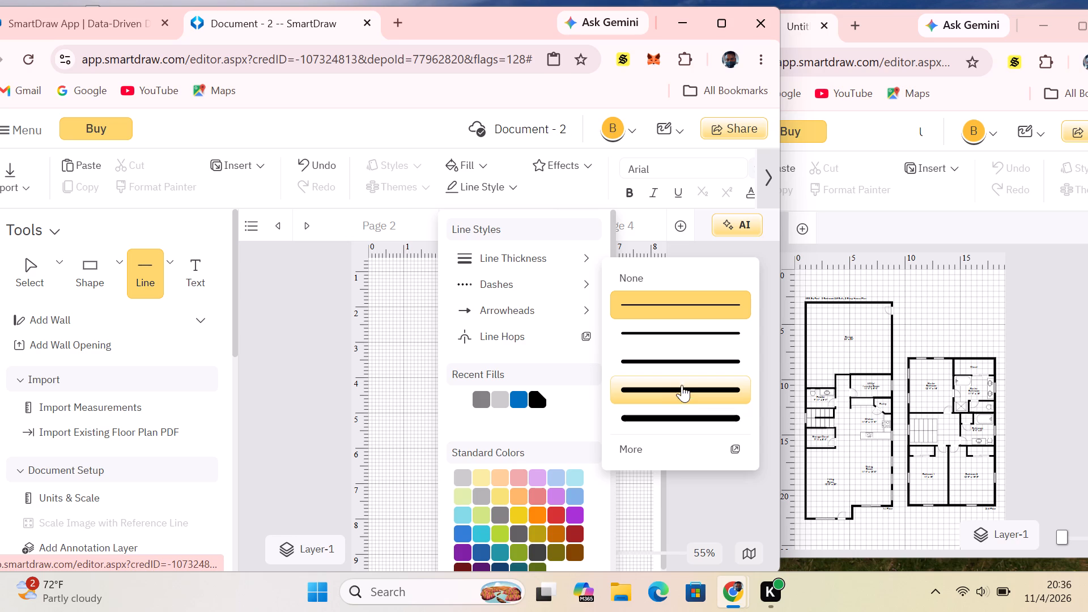
left_click(686, 388)
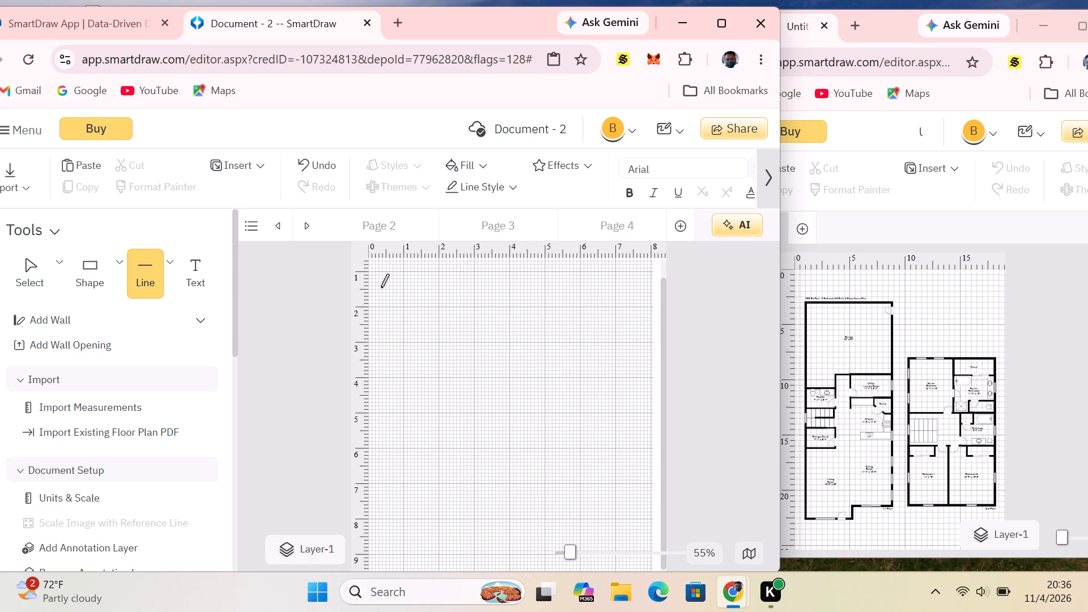
left_click_drag(379, 278, 381, 301)
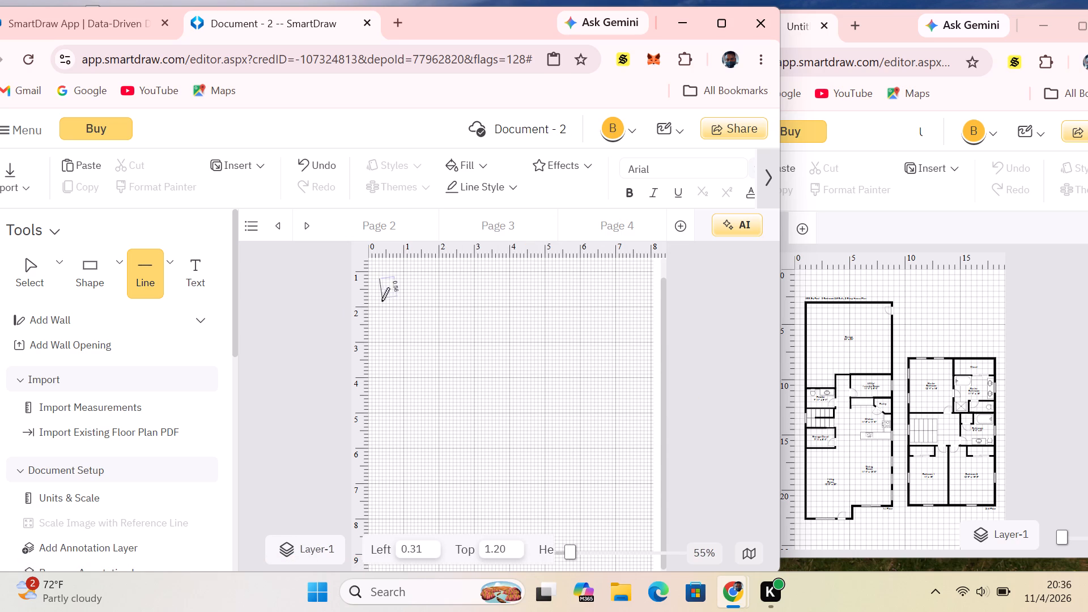
left_click_drag(381, 301, 376, 397)
left_click_drag(376, 397, 374, 471)
left_click_drag(374, 471, 374, 508)
left_click_drag(374, 508, 375, 517)
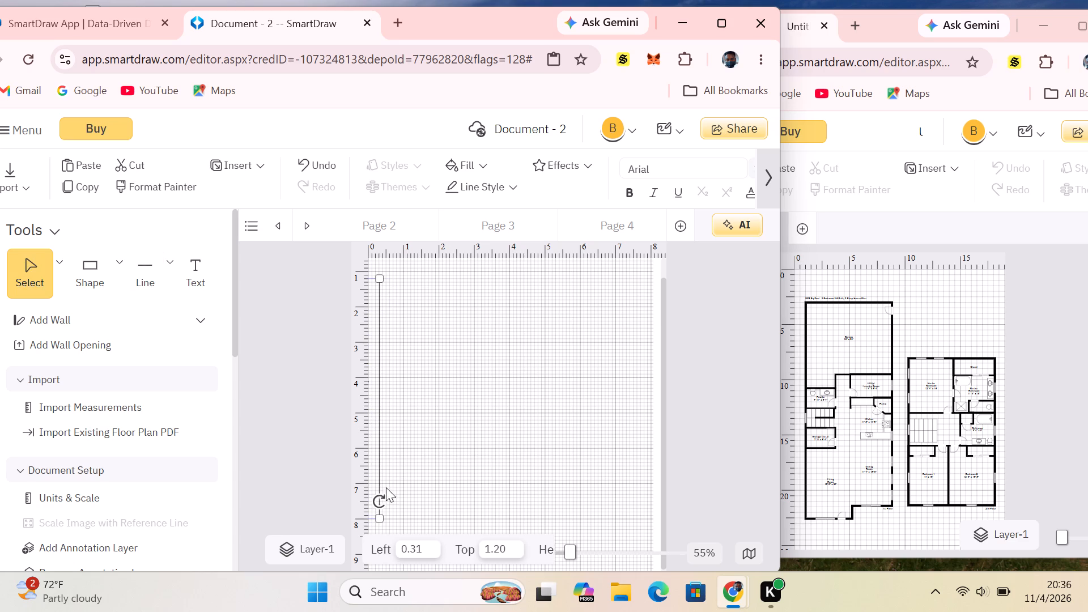
Set the vertical wall line's thickness to the second-thickest preset.
left_click(379, 470)
left_click(505, 192)
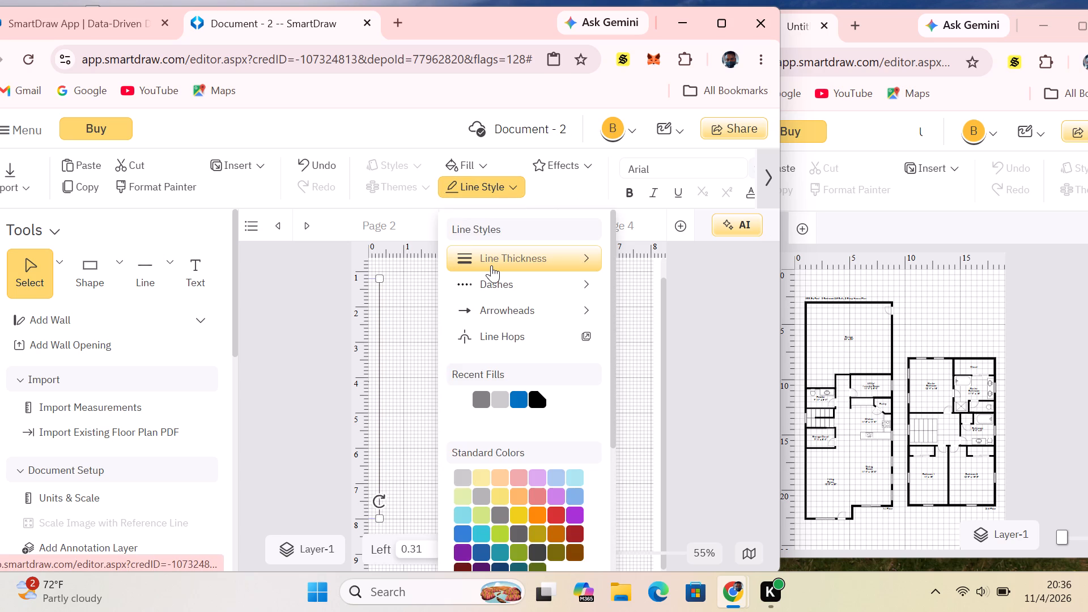
left_click(491, 265)
left_click(651, 384)
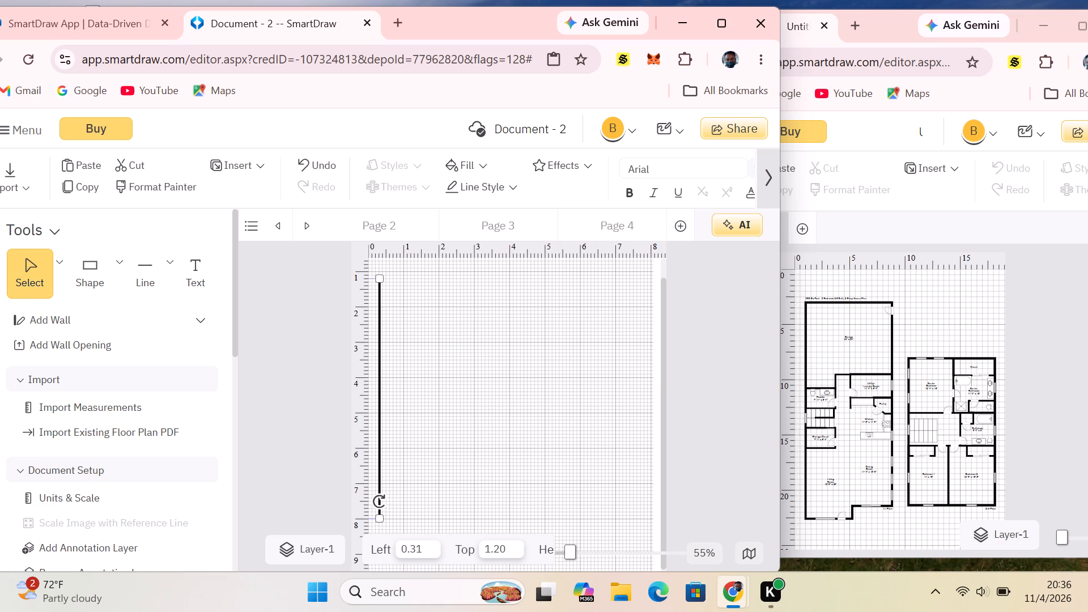
left_click(467, 450)
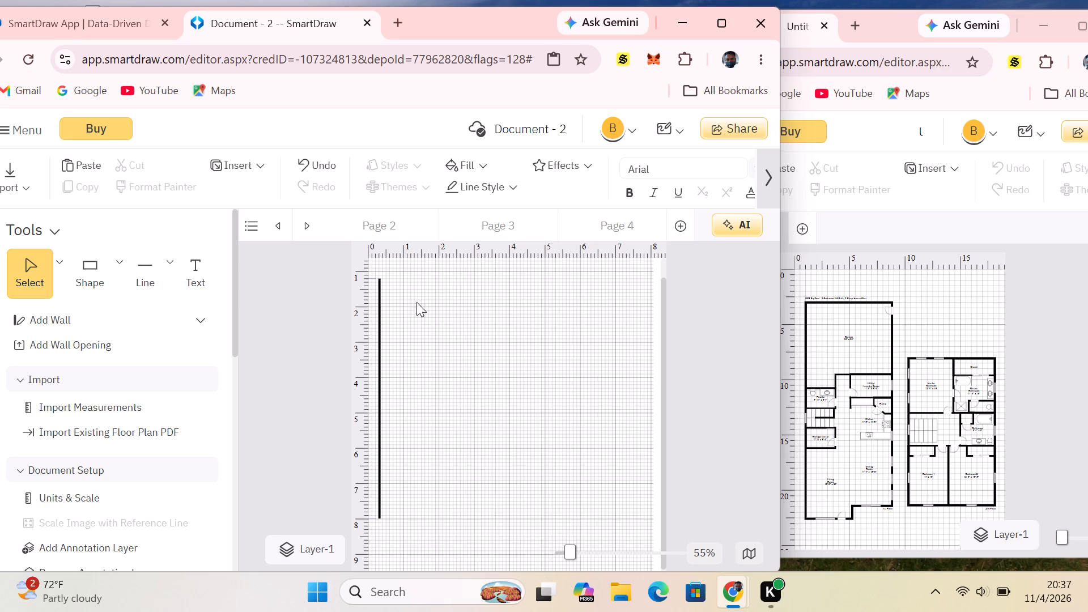
Draw a horizontal line about 3.63 long from the top end of the left wall line to form the top wall.
left_click(133, 280)
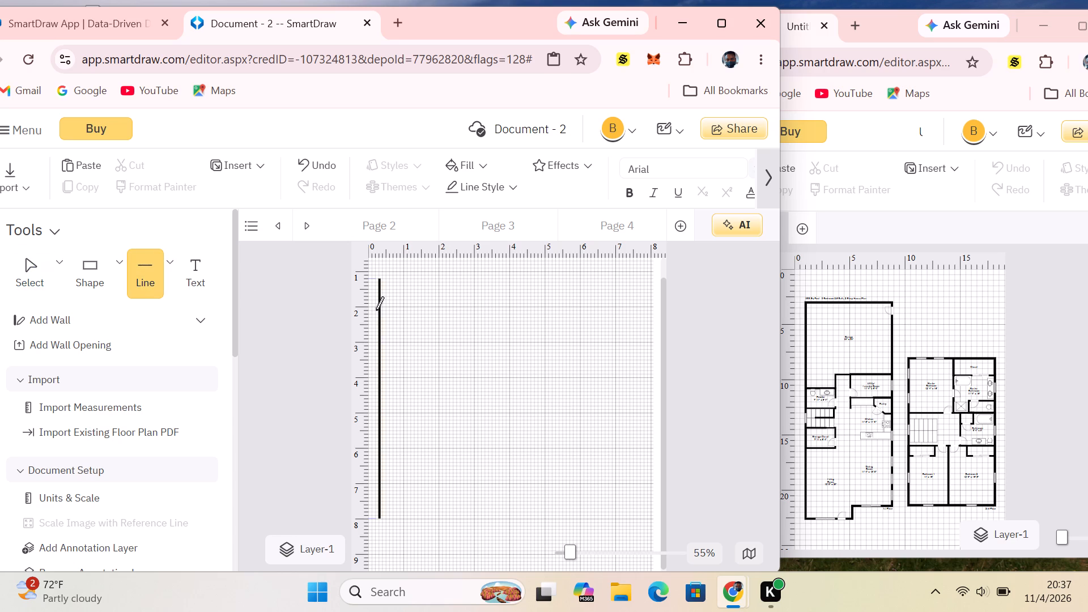
left_click_drag(381, 281, 388, 280)
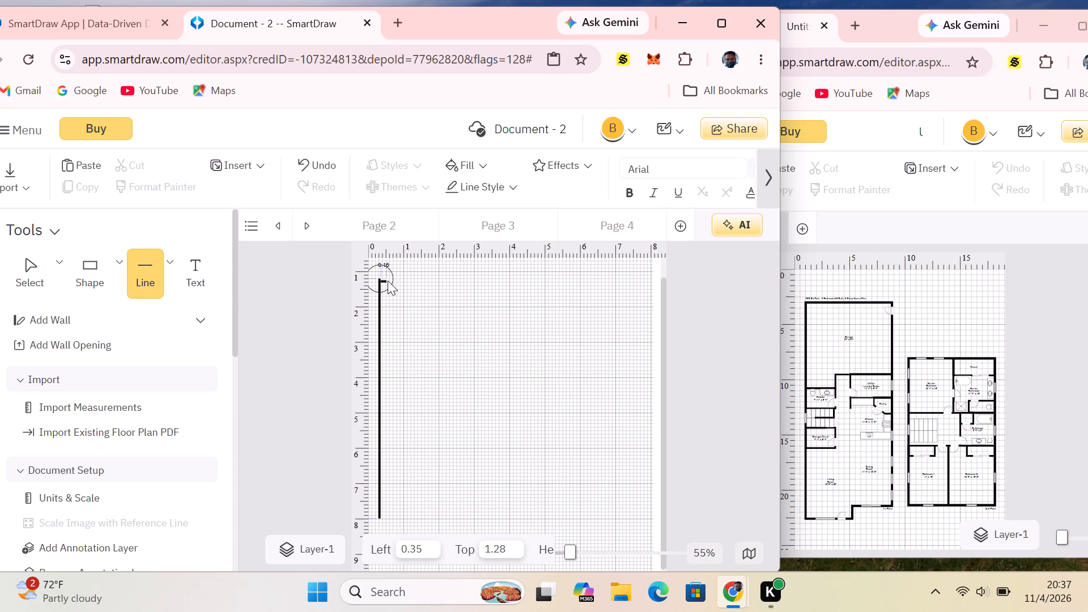
left_click_drag(388, 280, 454, 284)
left_click_drag(454, 284, 480, 284)
left_click_drag(480, 284, 498, 287)
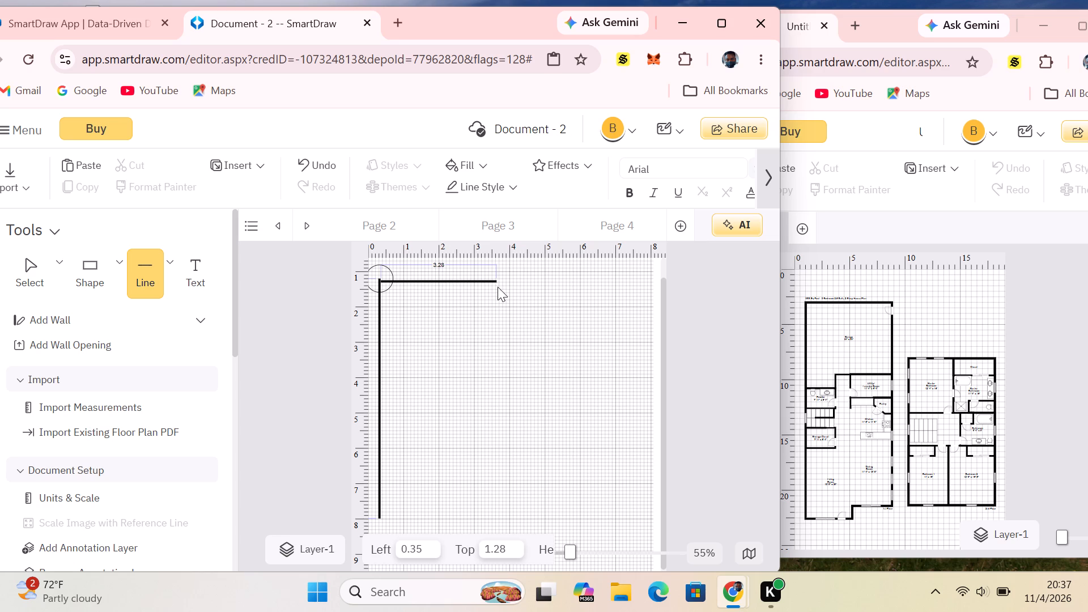
left_click_drag(498, 287, 509, 287)
left_click(504, 294)
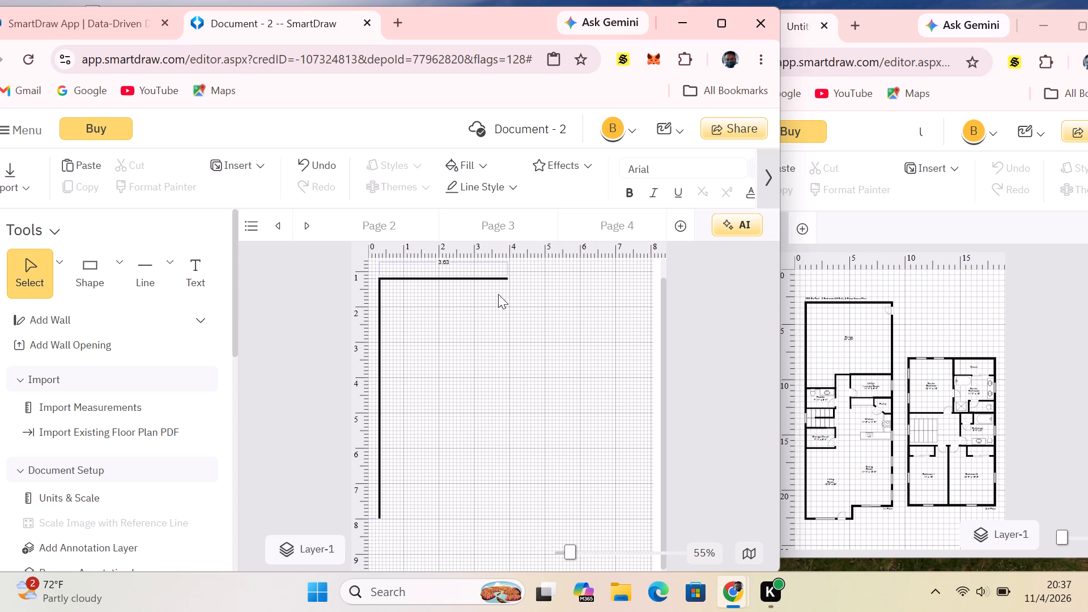
Draw a vertical line about 2.5 long for the right wall, just below the top wall's right end, at about 3.94, 1.59.
left_click(137, 268)
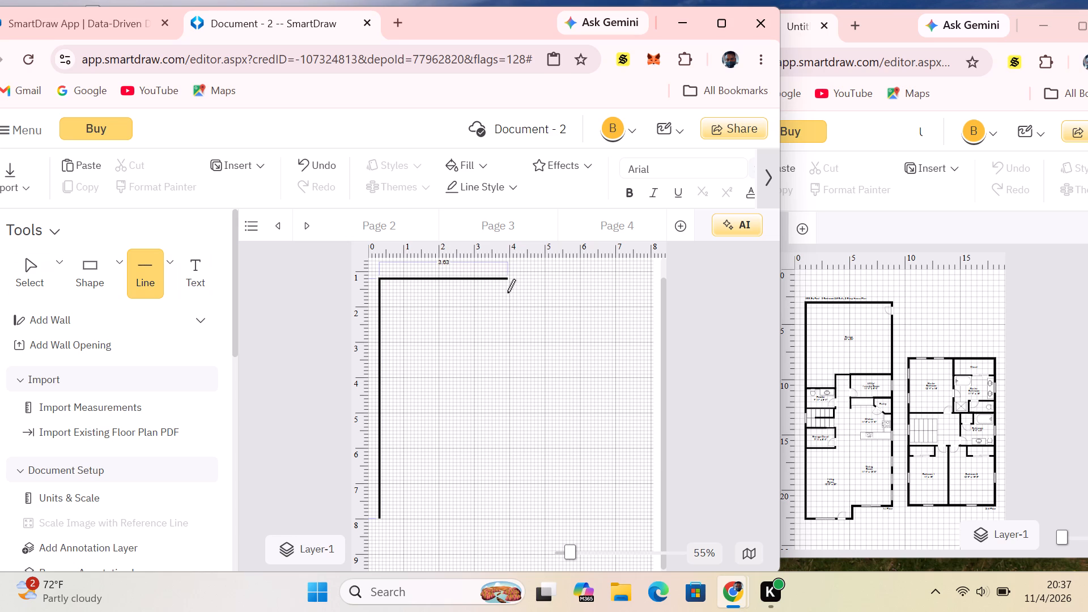
left_click_drag(507, 292, 507, 345)
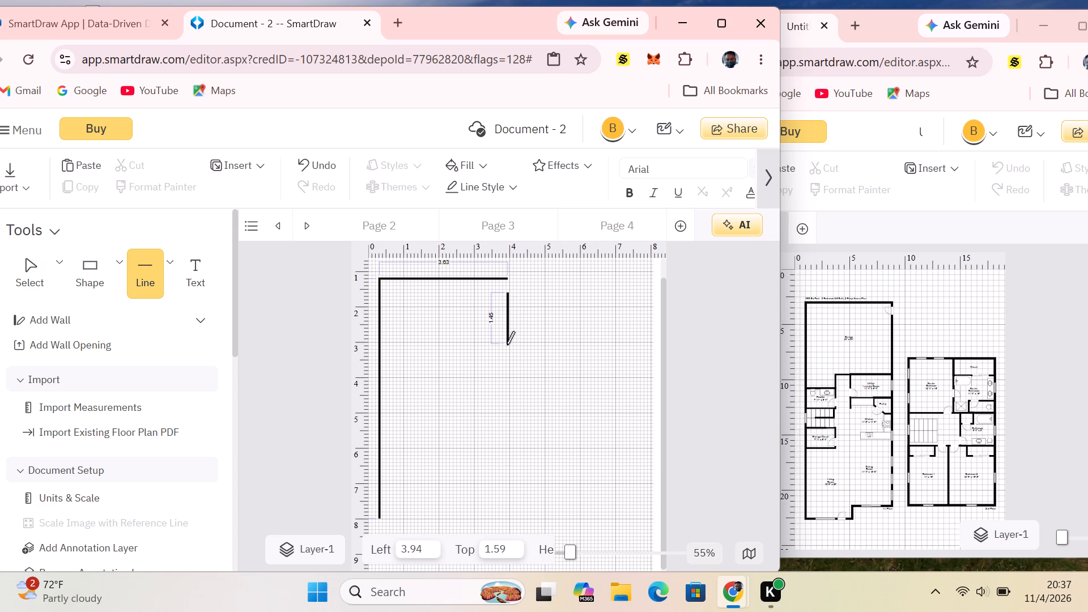
left_click_drag(507, 345, 508, 354)
left_click_drag(508, 354, 505, 380)
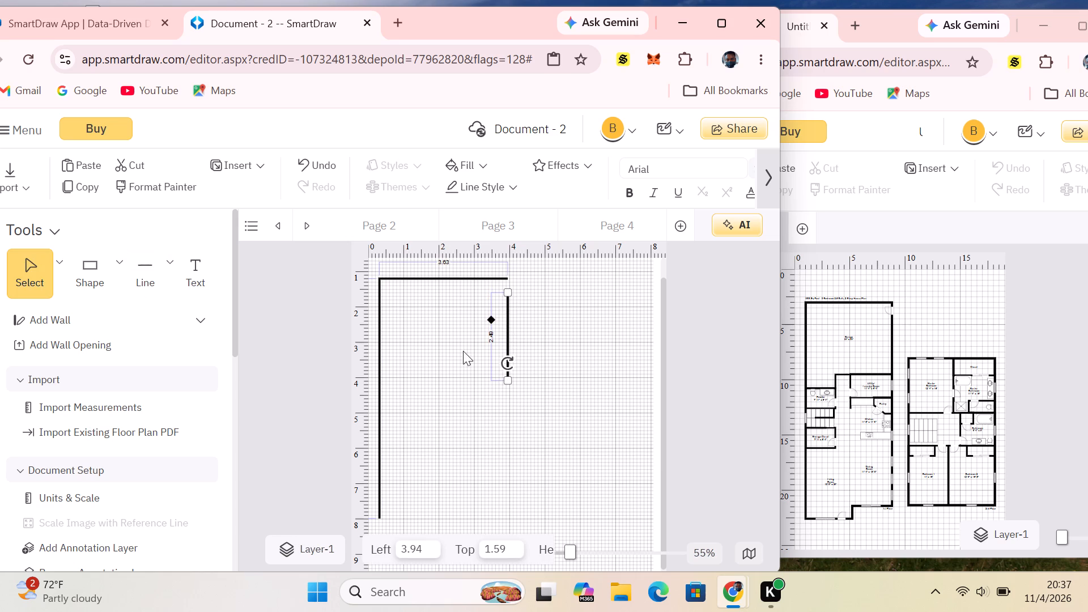
left_click(463, 351)
Draw a horizontal line about 2.51 long leftward from near the right wall's lower end to form the room's bottom wall.
left_click(154, 265)
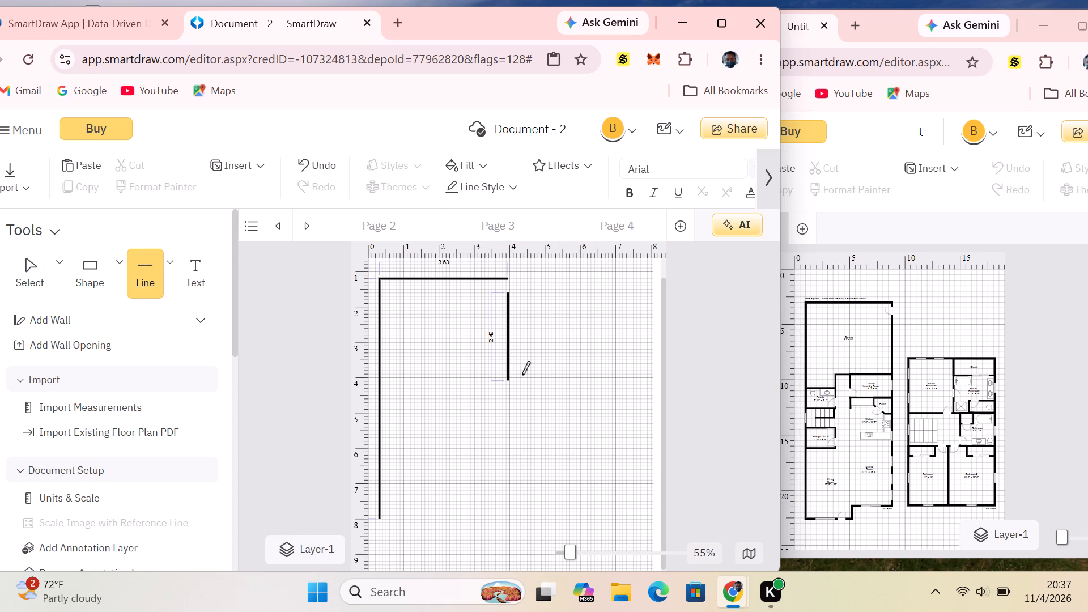
left_click_drag(507, 365, 489, 365)
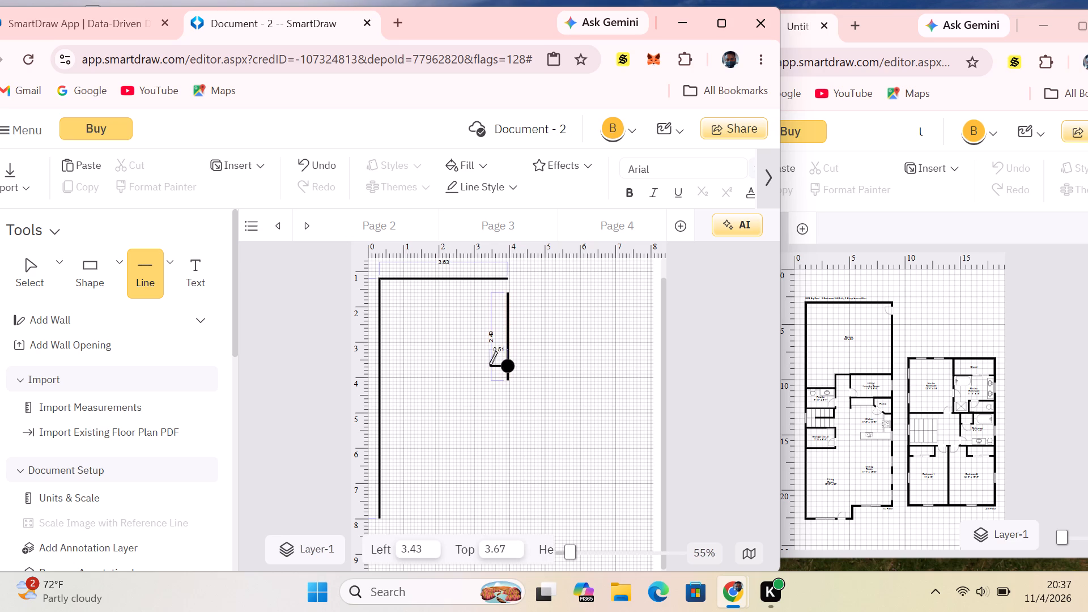
left_click_drag(489, 365, 440, 361)
left_click_drag(440, 361, 418, 366)
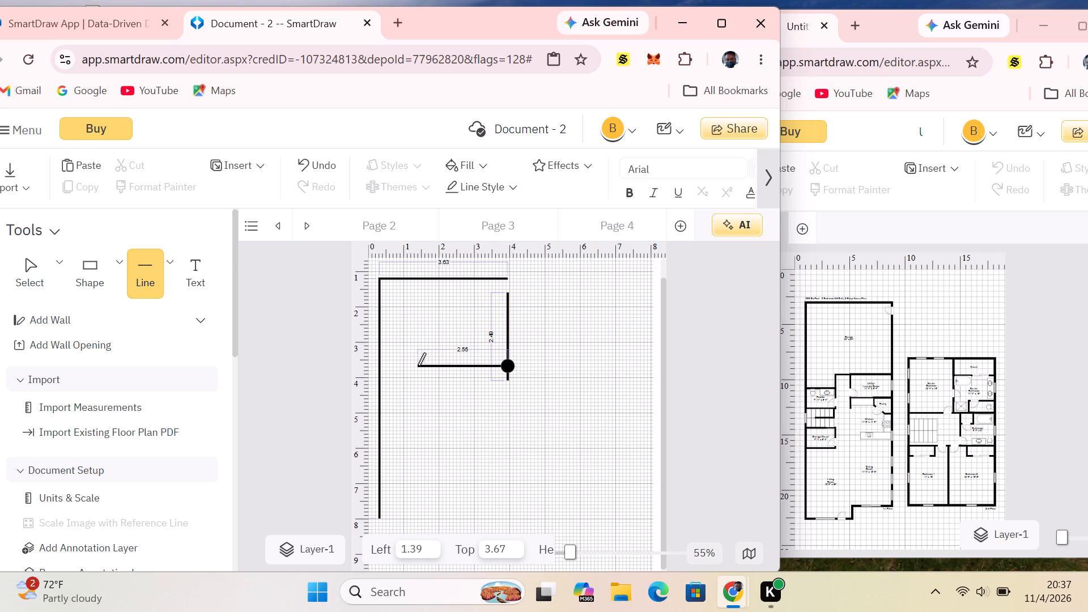
left_click_drag(418, 366, 419, 366)
left_click(572, 331)
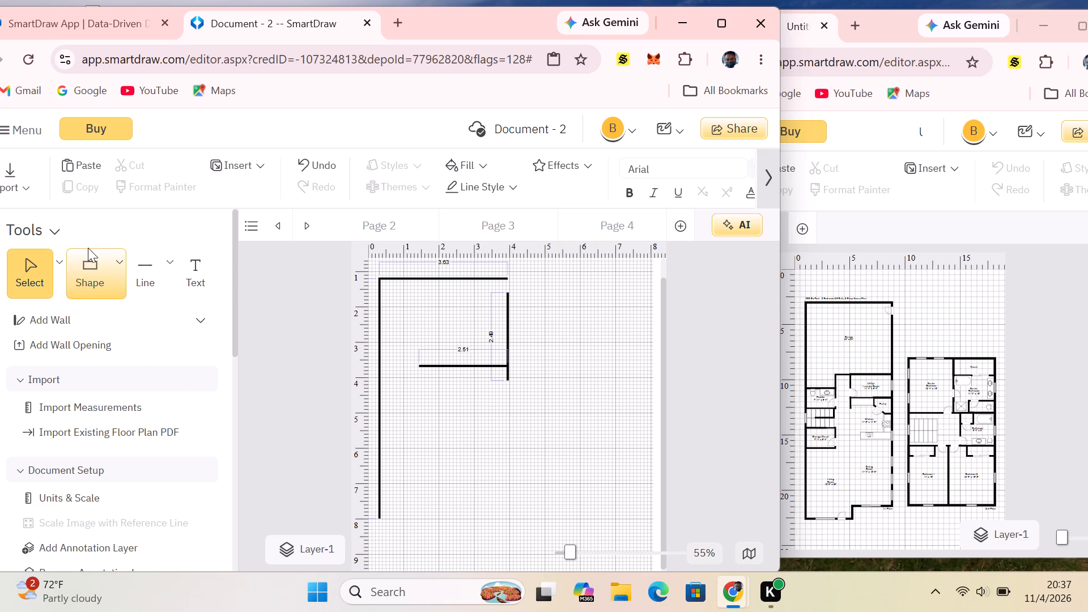
Draw a vertical line about 0.8 long downward from beside the bottom wall's left end, at about 1.31, 3.75.
left_click(134, 272)
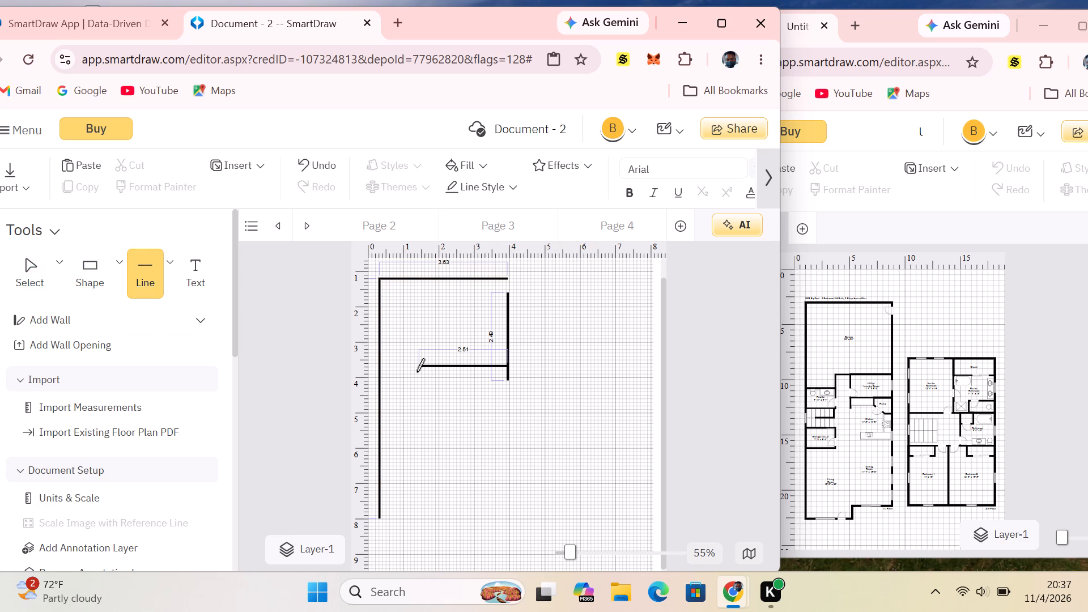
left_click_drag(415, 368, 416, 376)
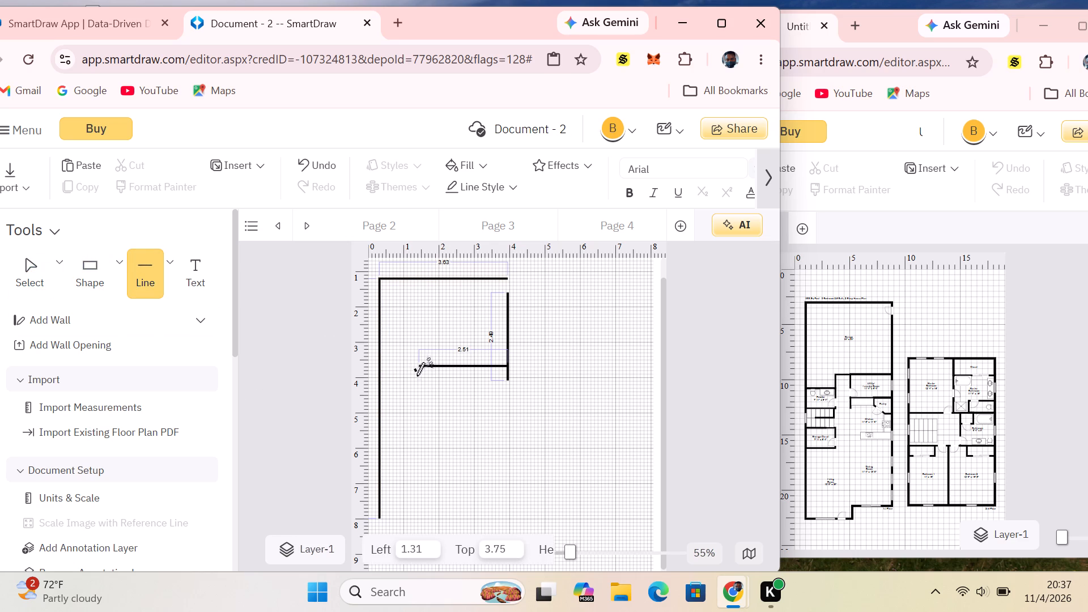
left_click_drag(416, 376, 415, 396)
left_click_drag(415, 396, 415, 397)
left_click(461, 376)
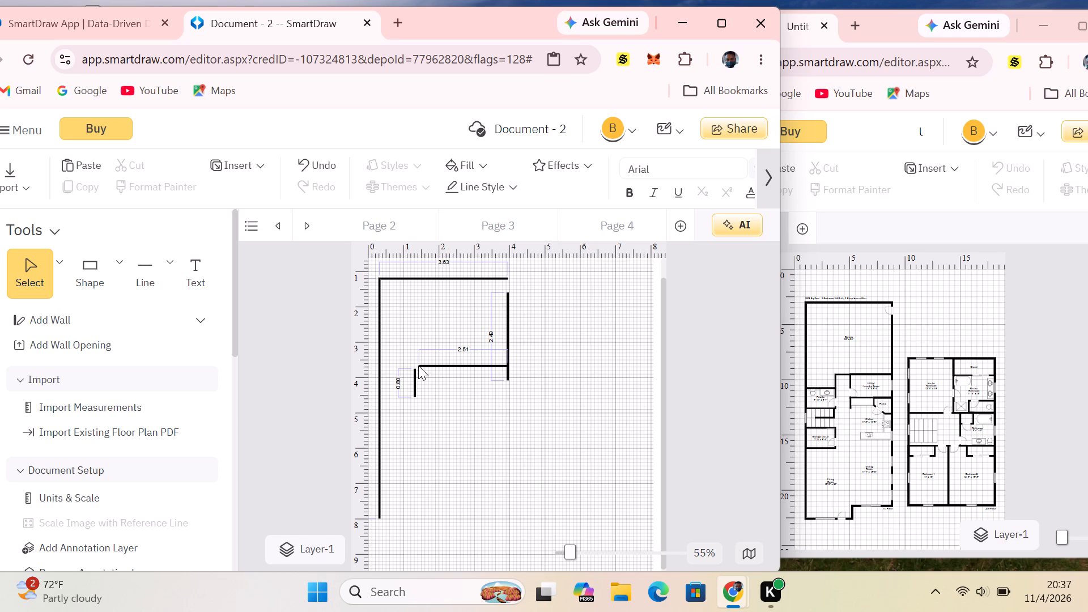
Join the bottom wall's left end to the top of the short vertical line, making the wall about 2.83 long.
left_click(418, 365)
left_click(420, 365)
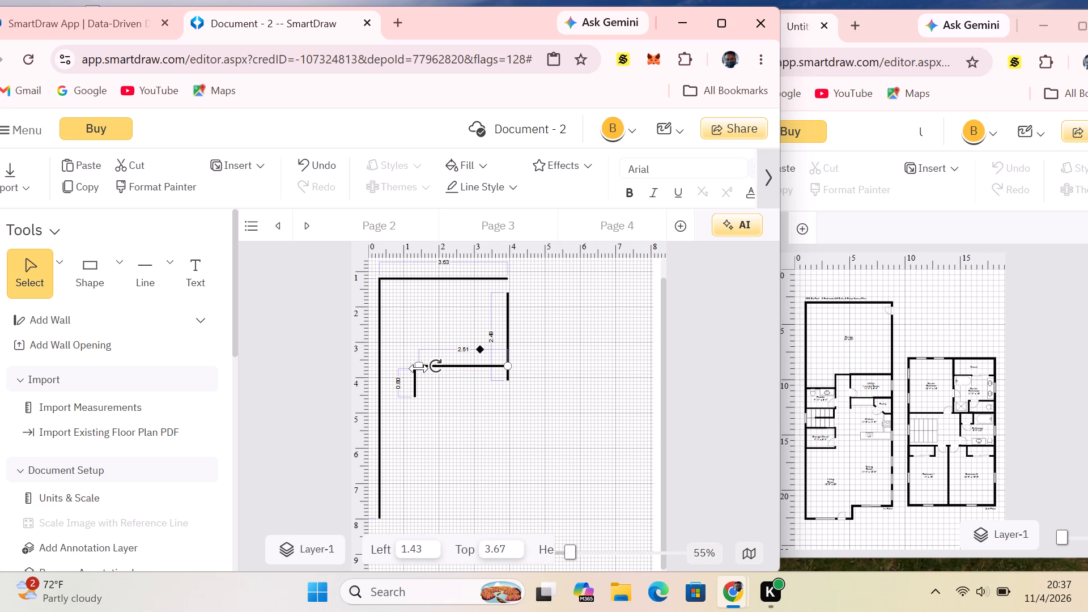
left_click_drag(416, 367, 408, 367)
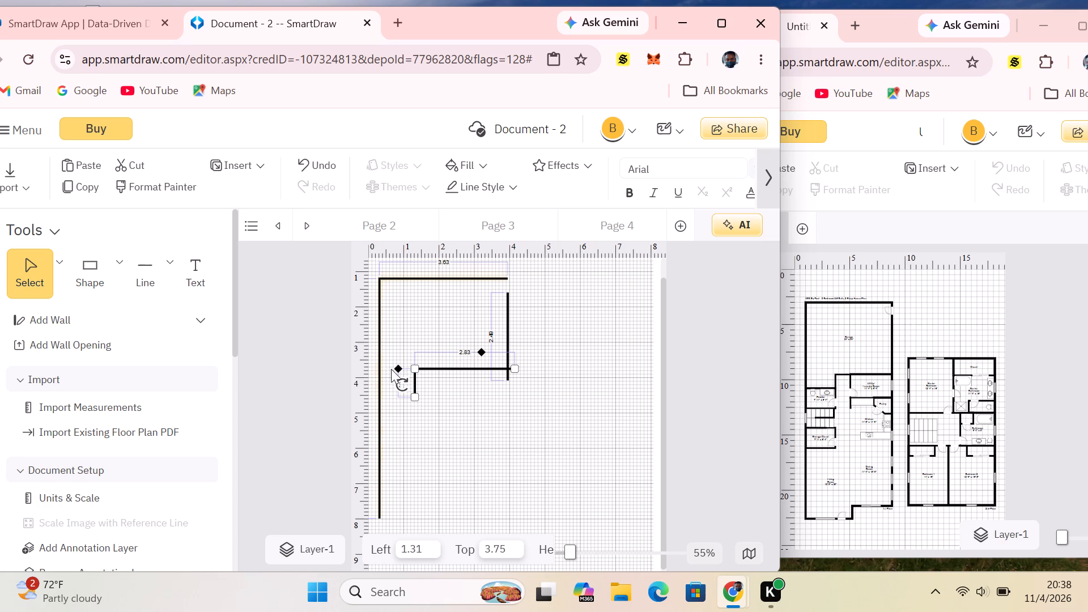
left_click(478, 410)
Draw a horizontal line about 0.69 long between the left wall and the short vertical line, ending on the vertical line.
left_click(139, 279)
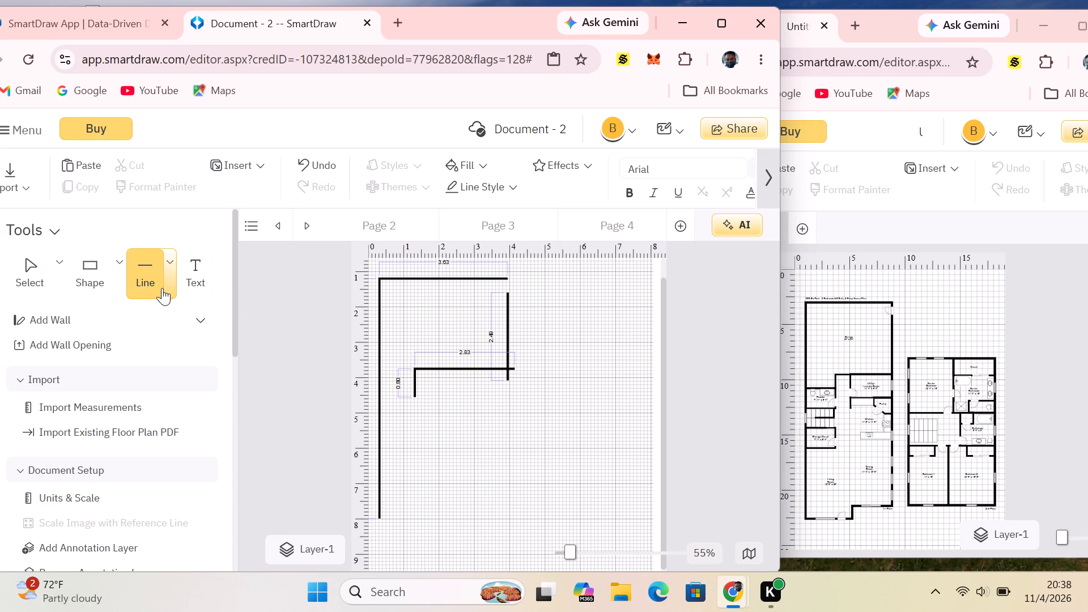
left_click_drag(390, 376, 411, 376)
left_click(458, 375)
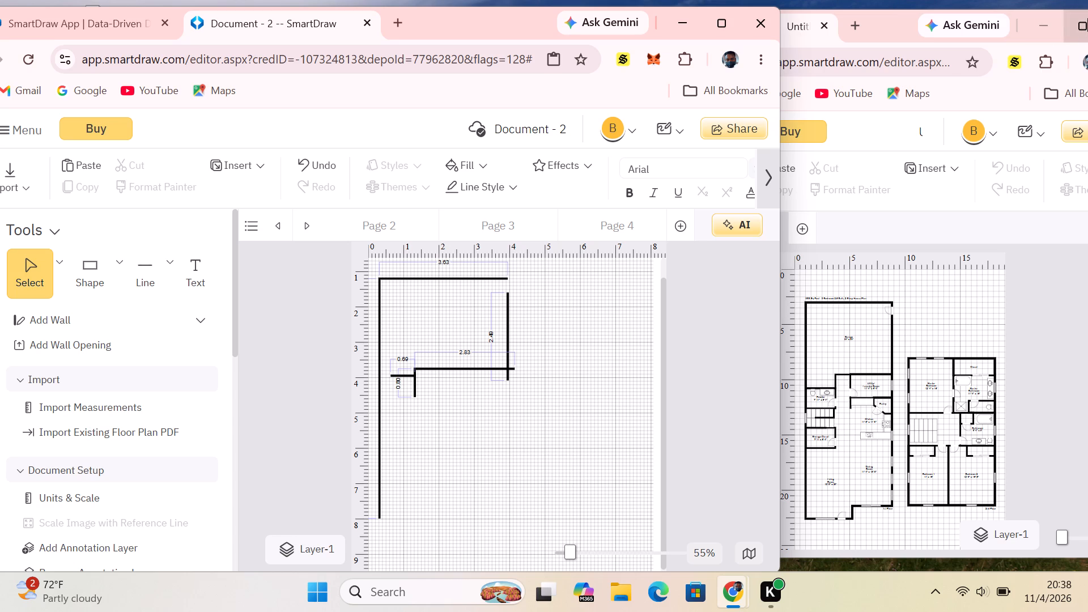
Shorten the top wall from its right end to about 3.28.
left_click(496, 279)
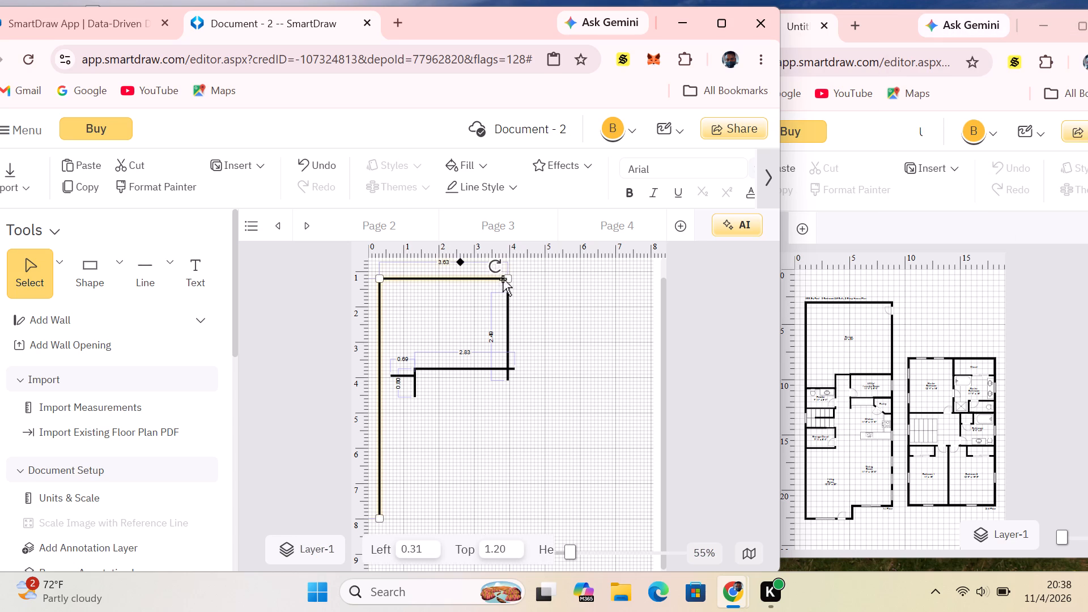
left_click_drag(506, 278, 487, 282)
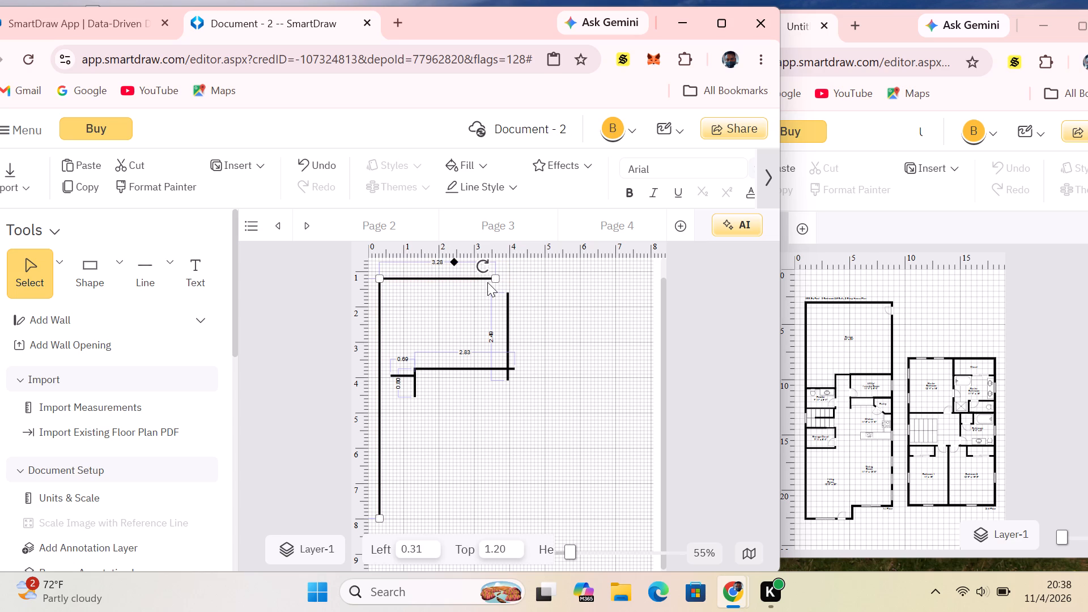
Shorten the room's bottom wall from its right end to about 2.24, in line with the top wall's end.
left_click(504, 371)
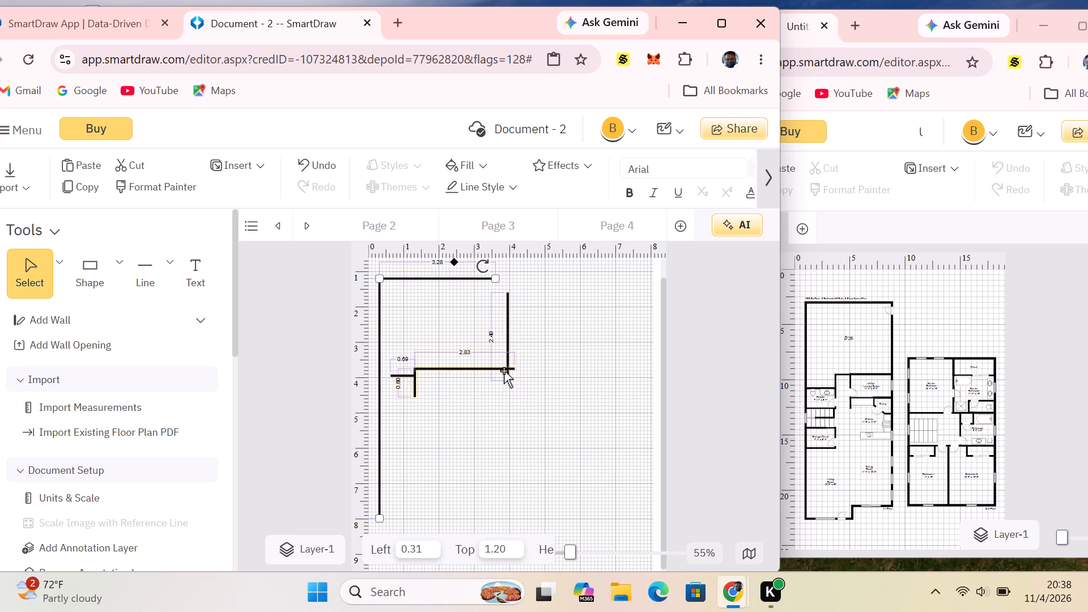
left_click_drag(512, 369, 495, 371)
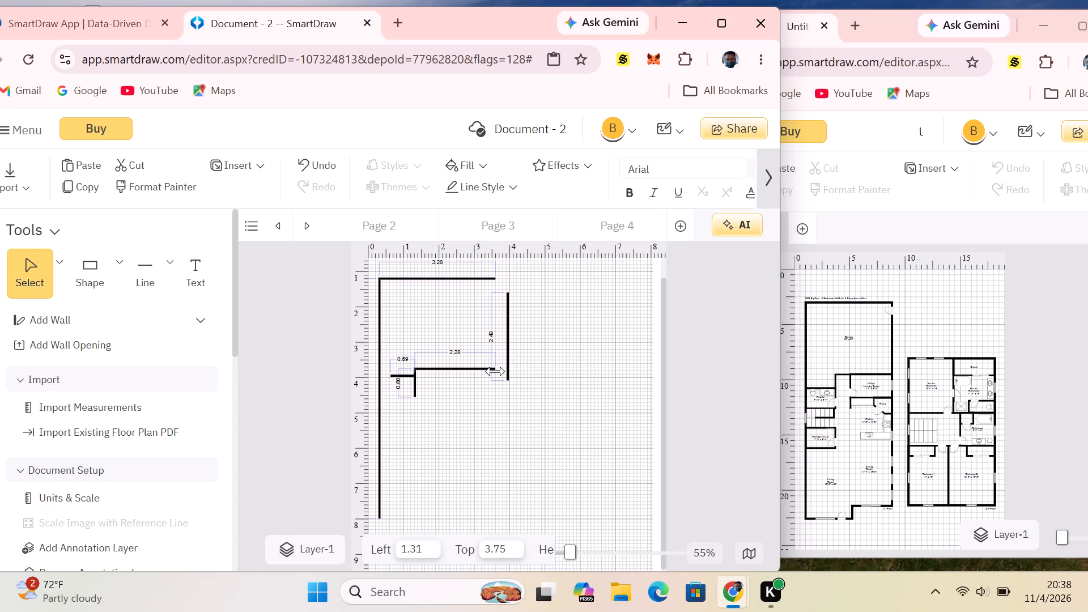
left_click_drag(495, 371, 494, 371)
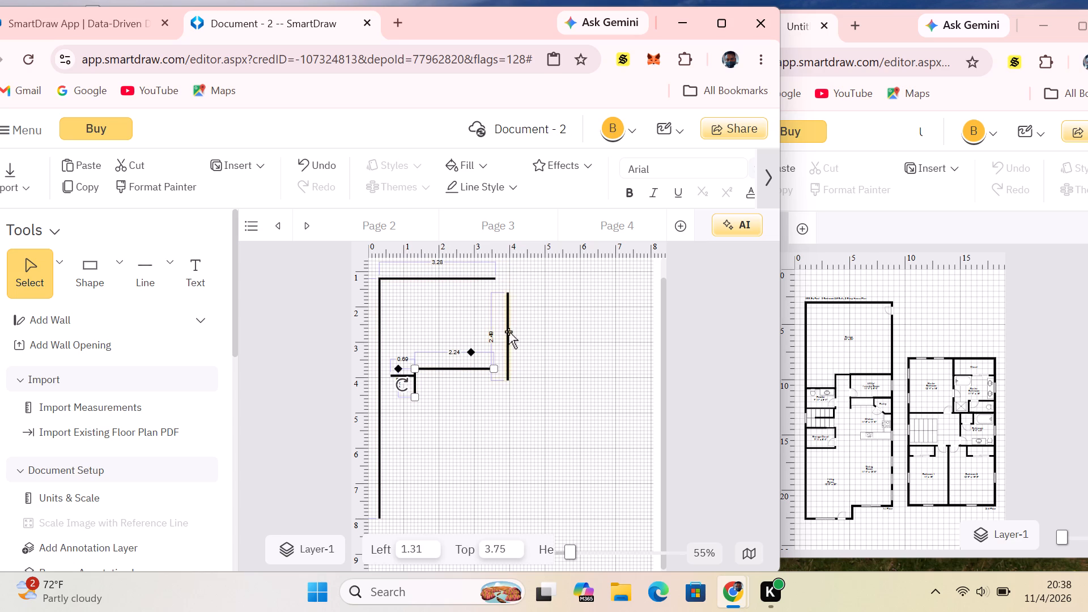
Move the right wall inward to about 3.59, 1.59, in line with the right ends of the top and bottom walls.
left_click(508, 331)
left_click_drag(508, 331, 494, 322)
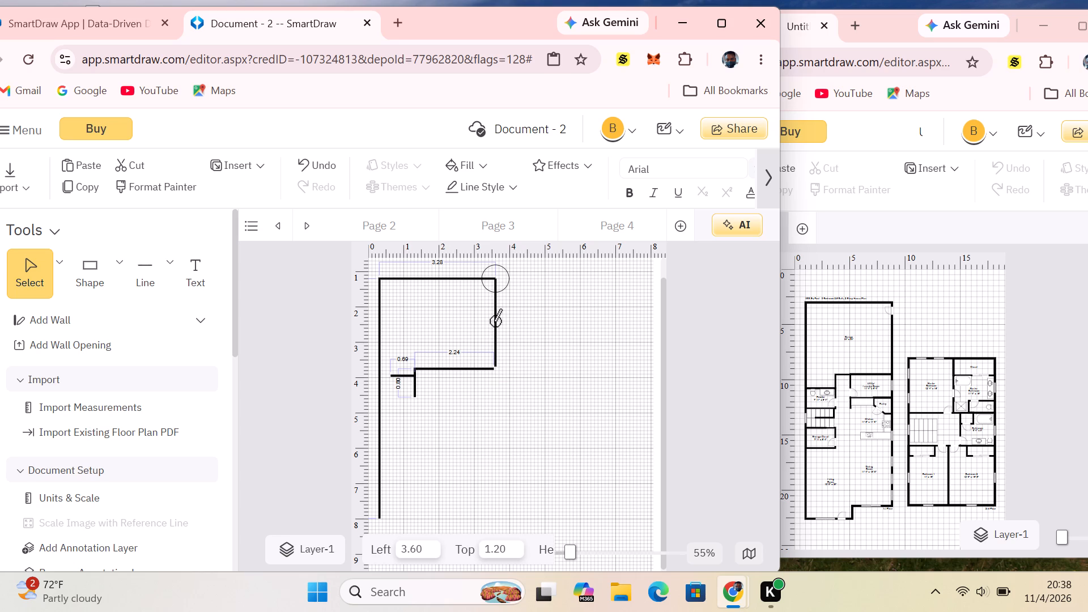
left_click_drag(494, 322, 496, 326)
left_click_drag(496, 326, 496, 331)
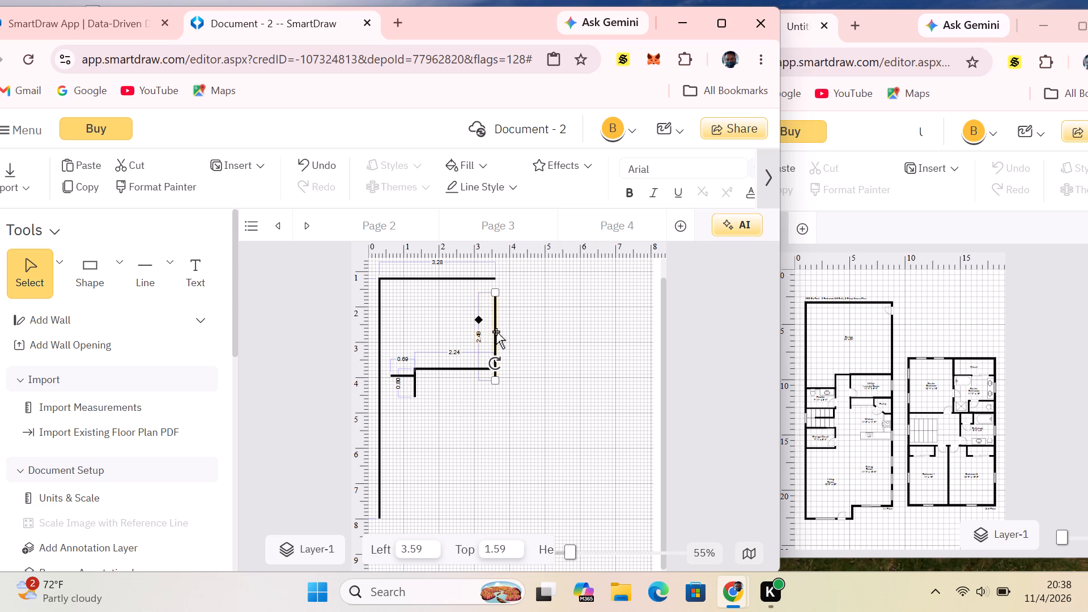
left_click(516, 317)
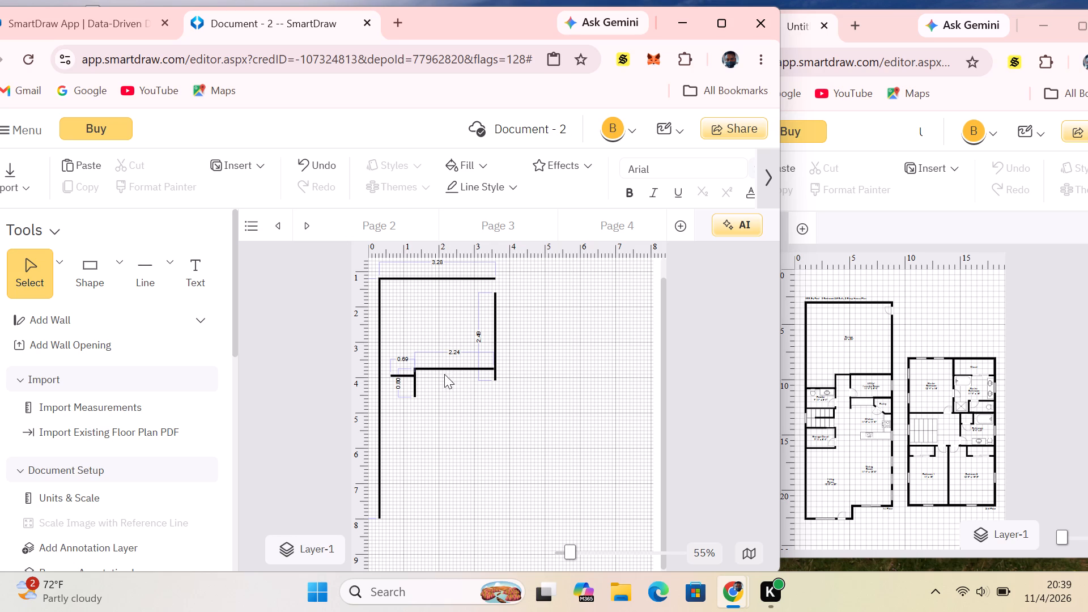
Draw a vertical line about 0.49 long downward from the room's bottom wall at about 2.04, 3.75.
left_click(155, 277)
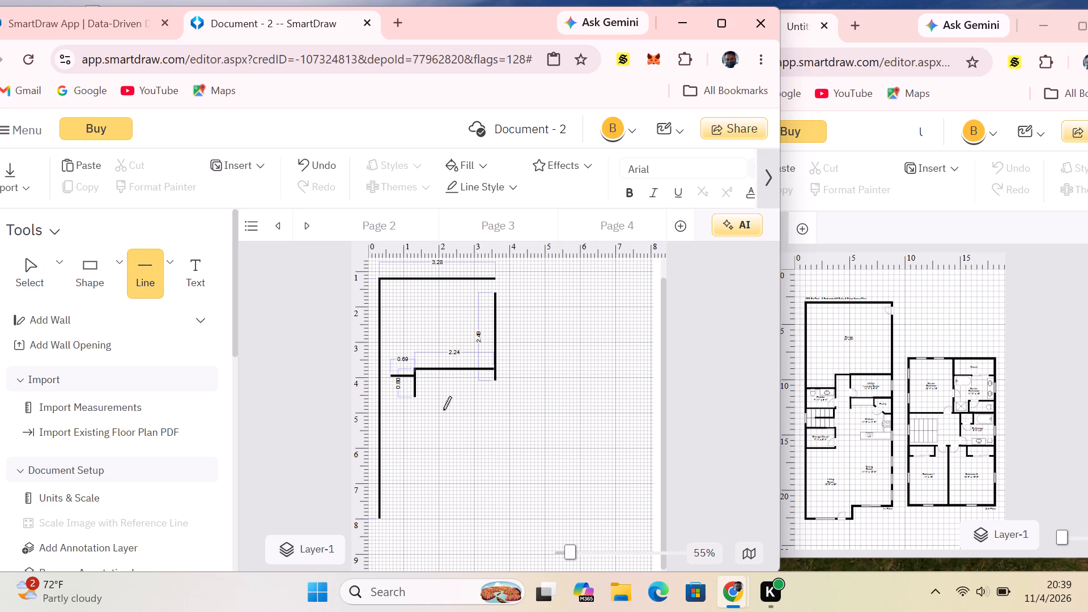
left_click_drag(440, 367, 440, 376)
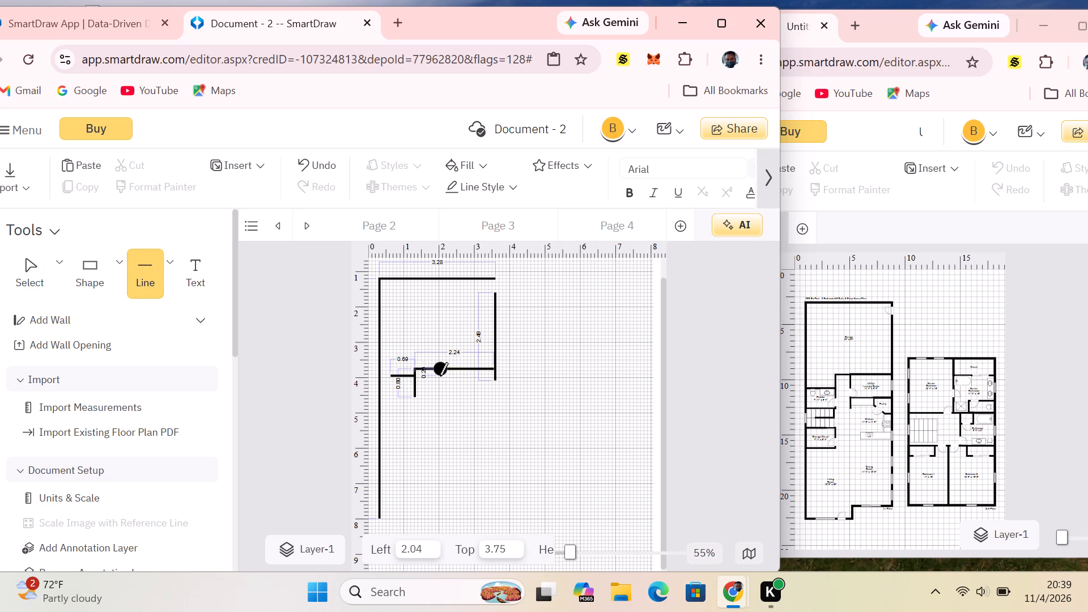
left_click_drag(440, 376, 438, 389)
left_click_drag(438, 389, 441, 385)
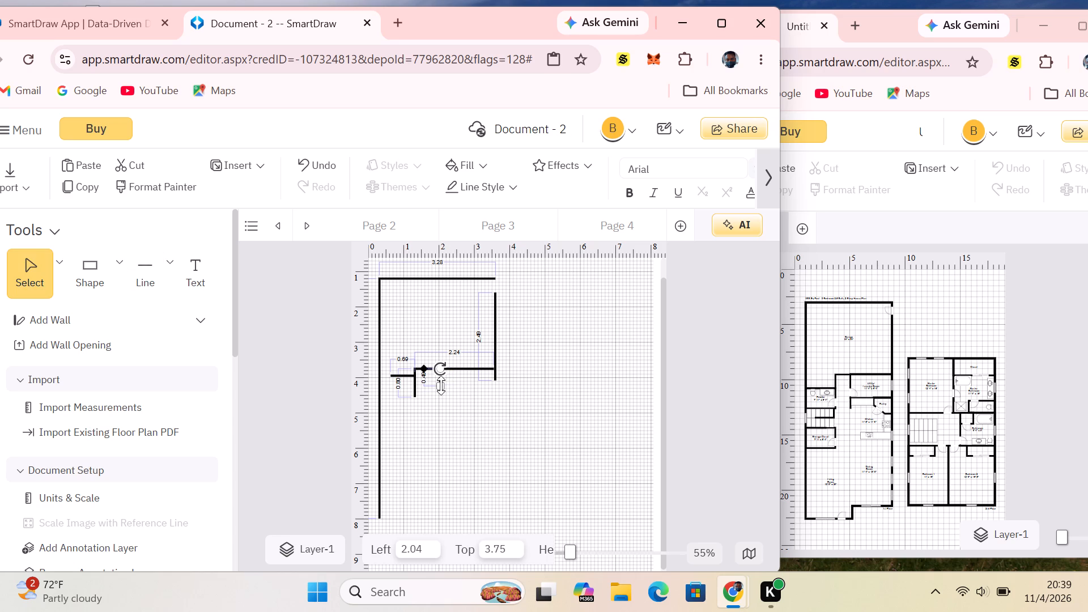
left_click(564, 320)
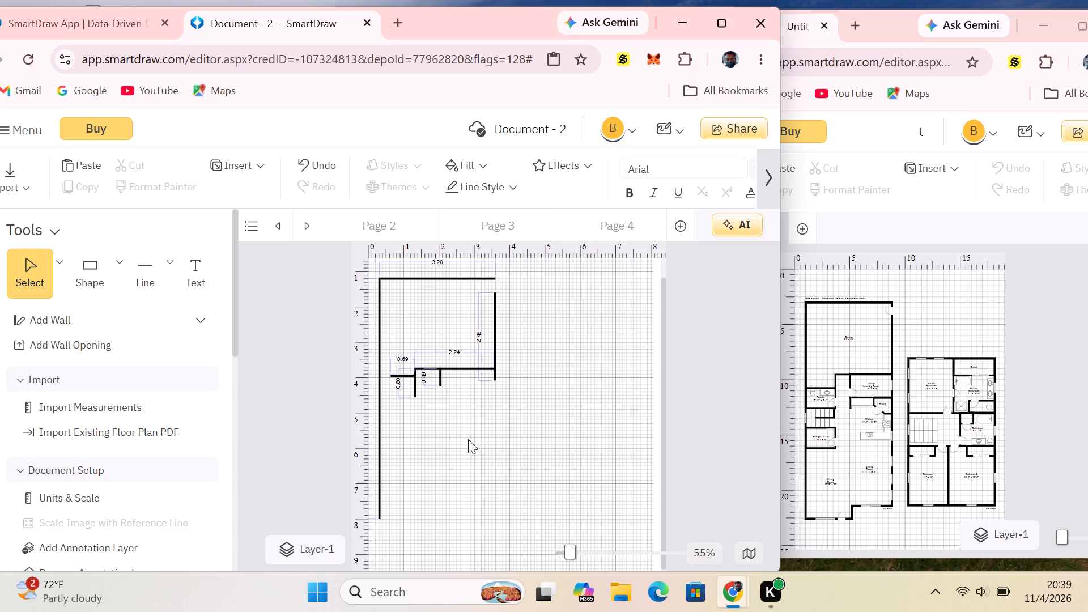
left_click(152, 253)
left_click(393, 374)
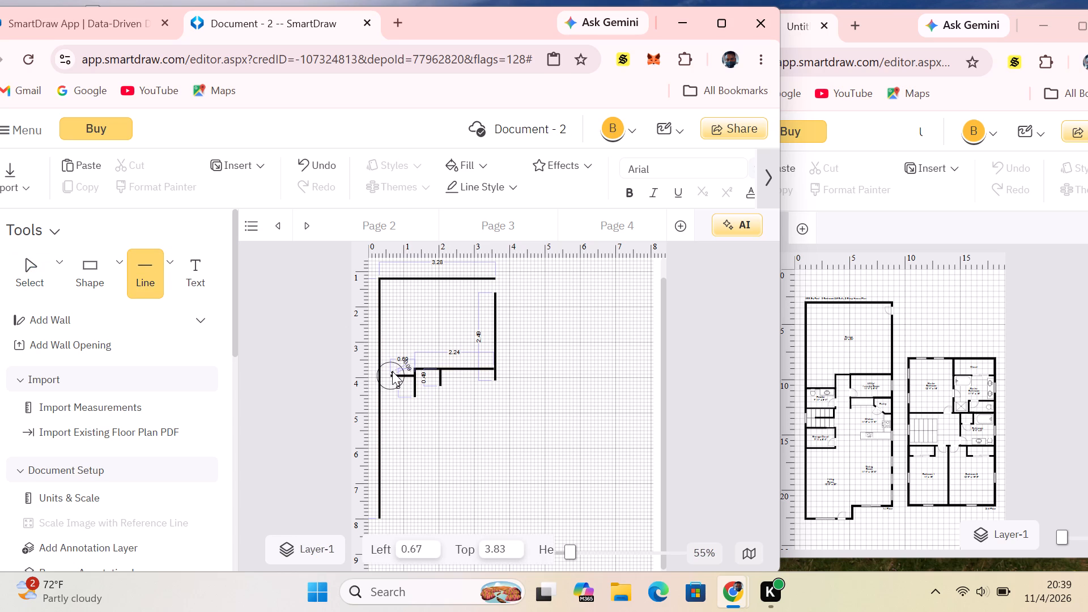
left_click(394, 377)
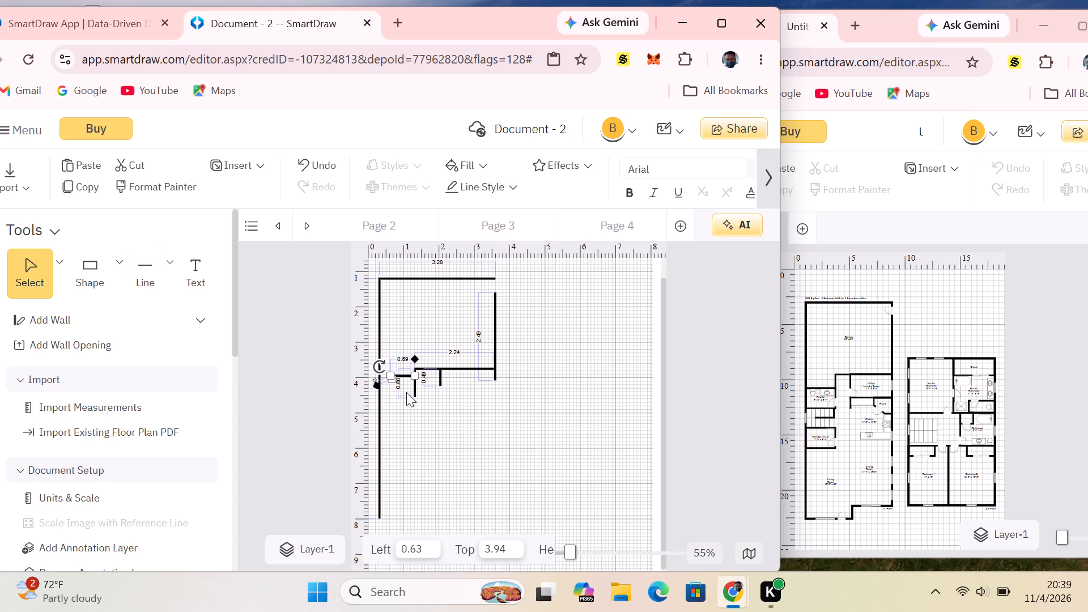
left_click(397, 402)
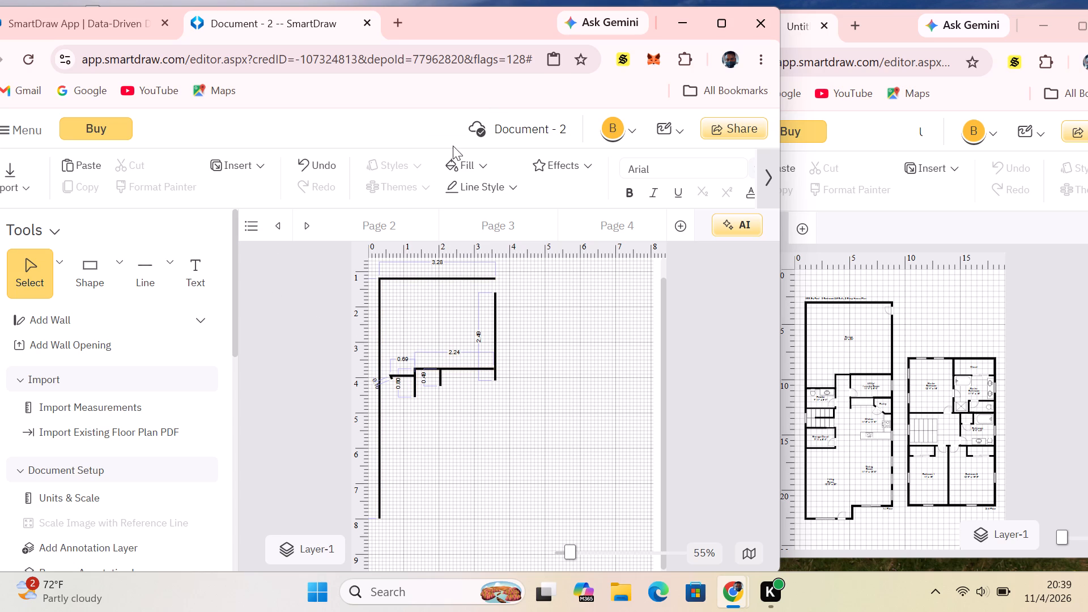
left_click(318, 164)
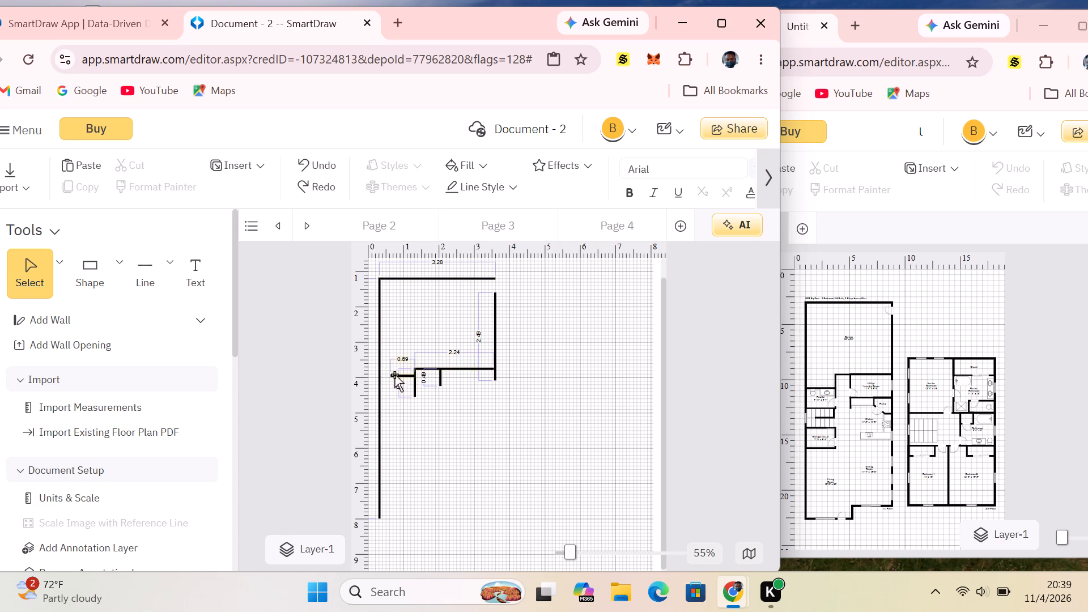
Extend the short horizontal line's left end to the left wall, making it about 1.00 long.
left_click(394, 375)
left_click(388, 373)
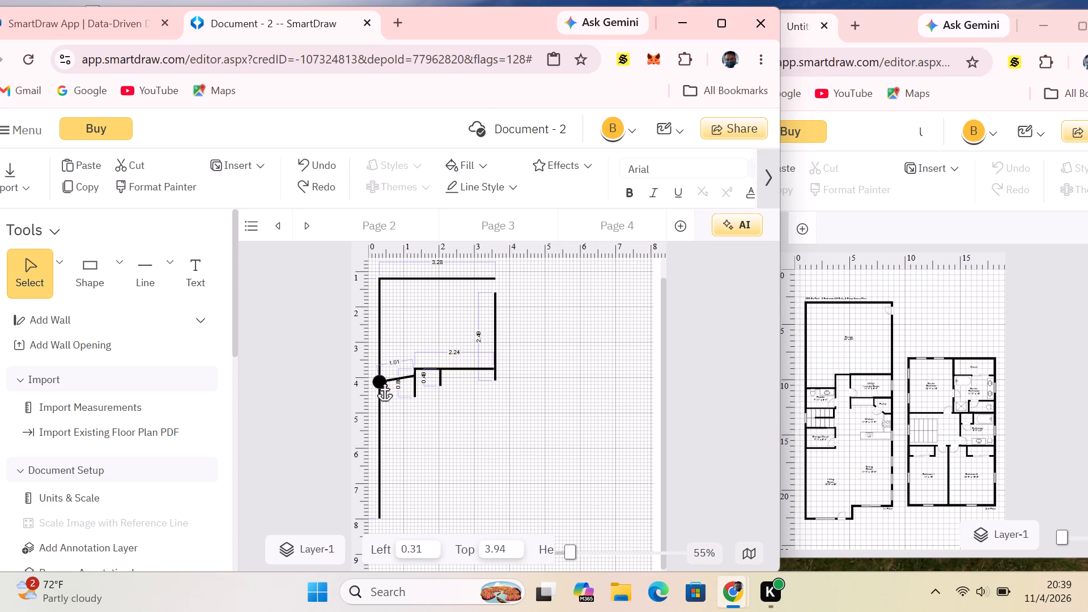
left_click(647, 403)
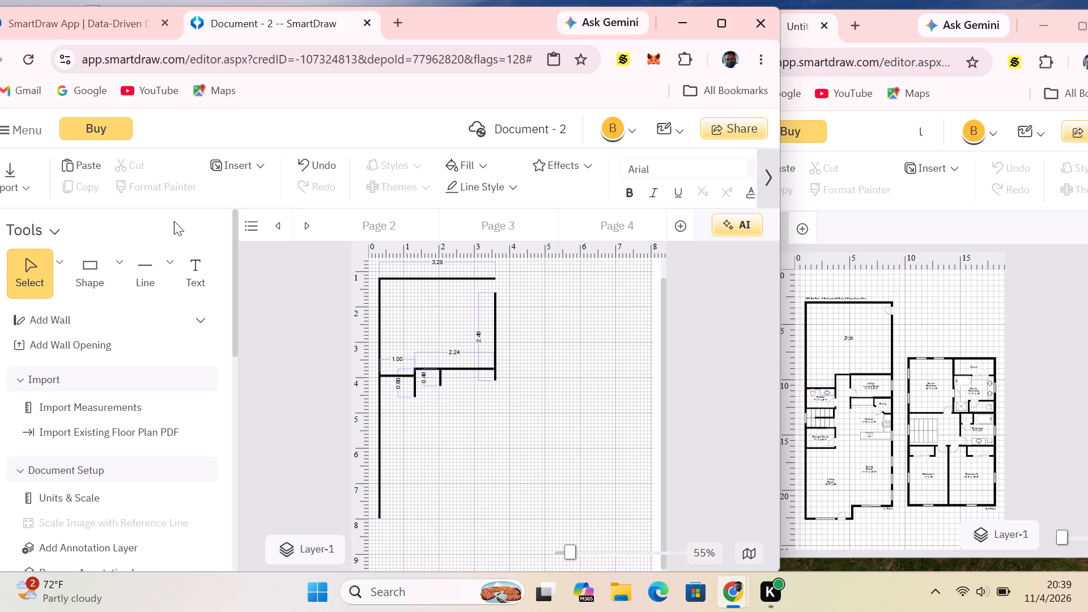
Draw a horizontal line about 1.00 long rightward from the left wall, starting at about 0.31, 4.91.
left_click(146, 261)
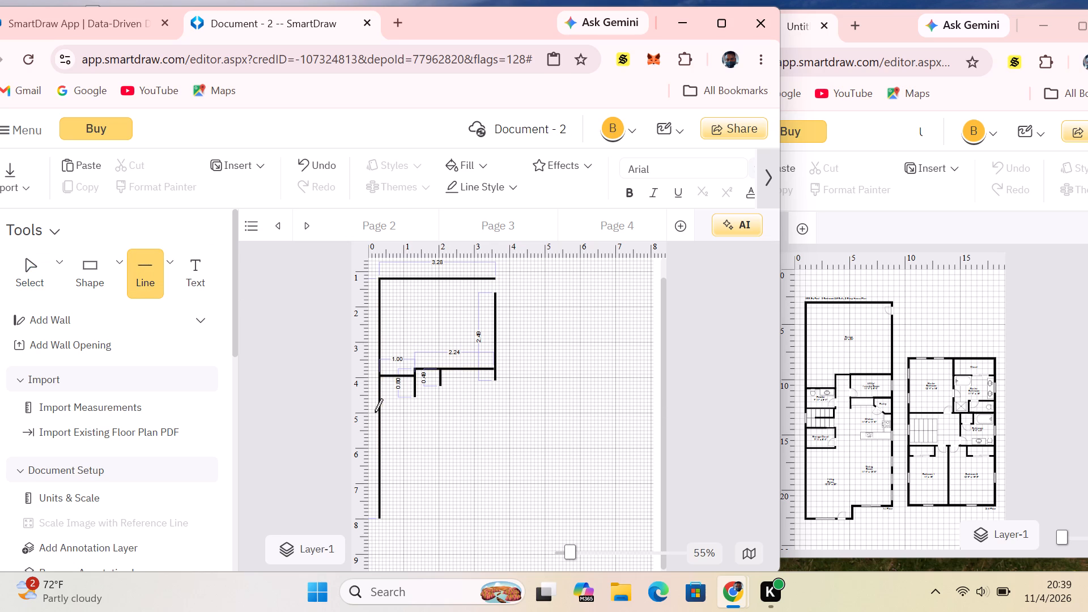
left_click_drag(380, 410, 396, 409)
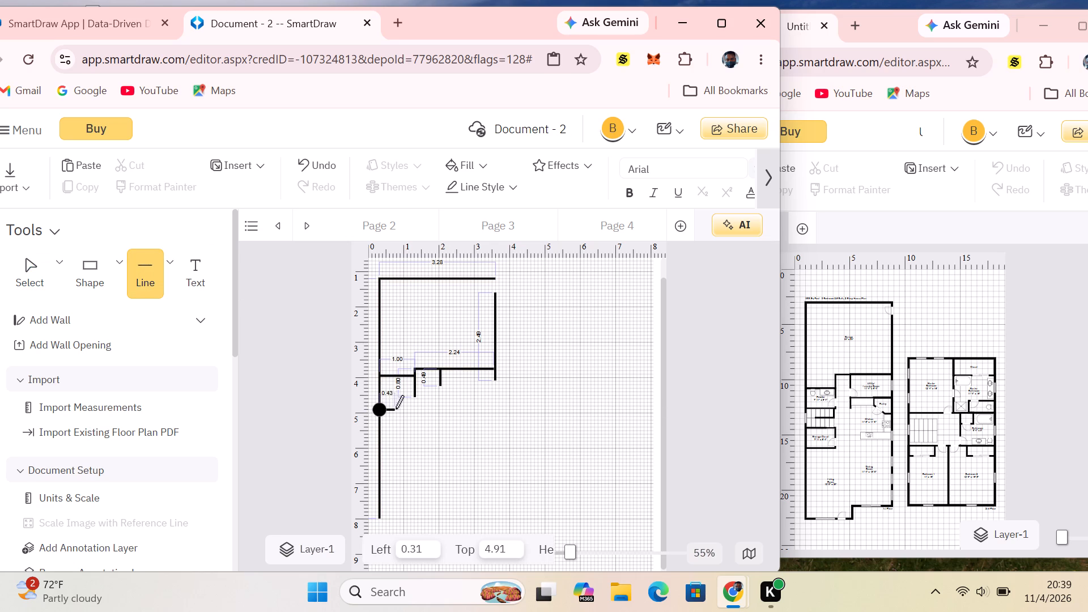
left_click_drag(396, 409, 414, 410)
left_click_drag(414, 410, 415, 410)
left_click(488, 397)
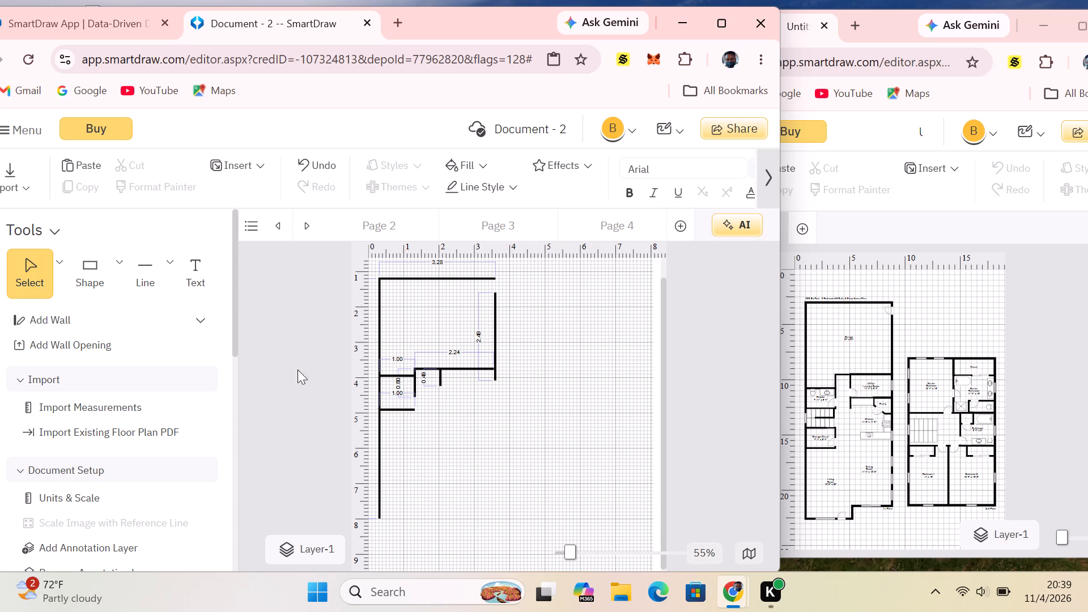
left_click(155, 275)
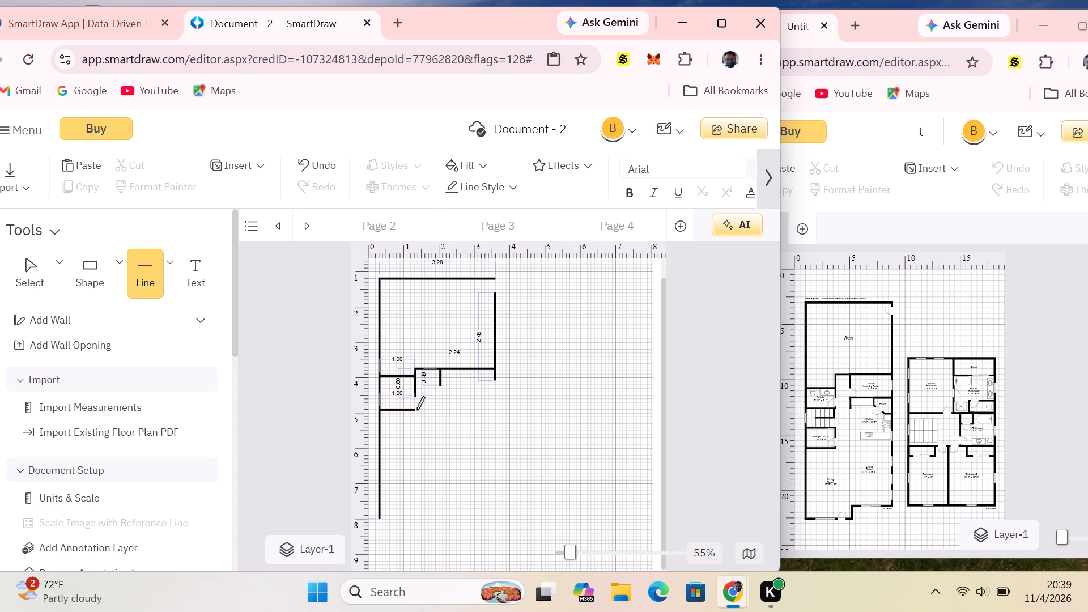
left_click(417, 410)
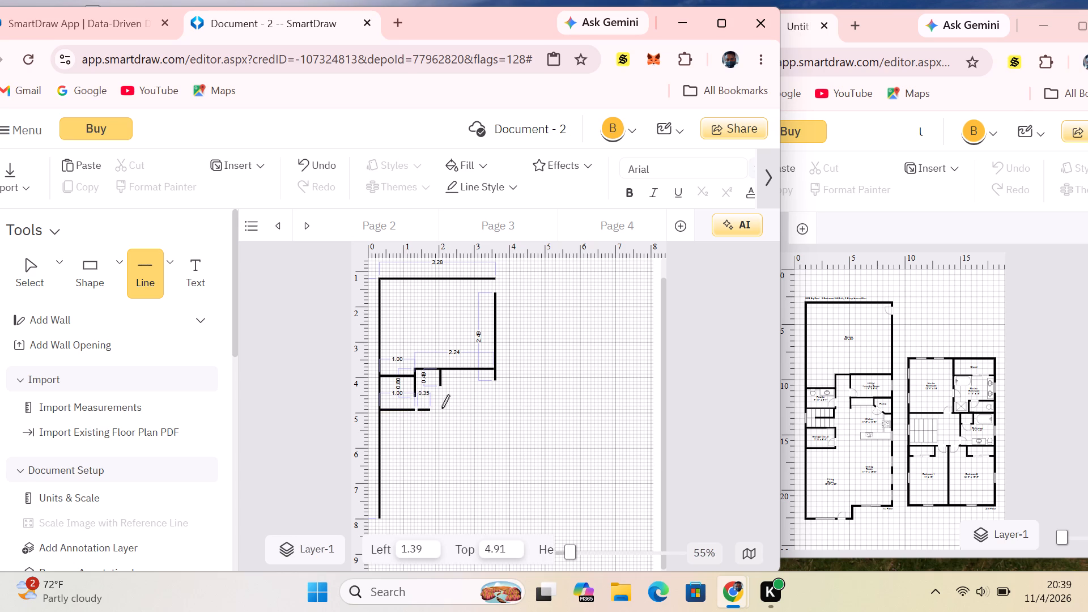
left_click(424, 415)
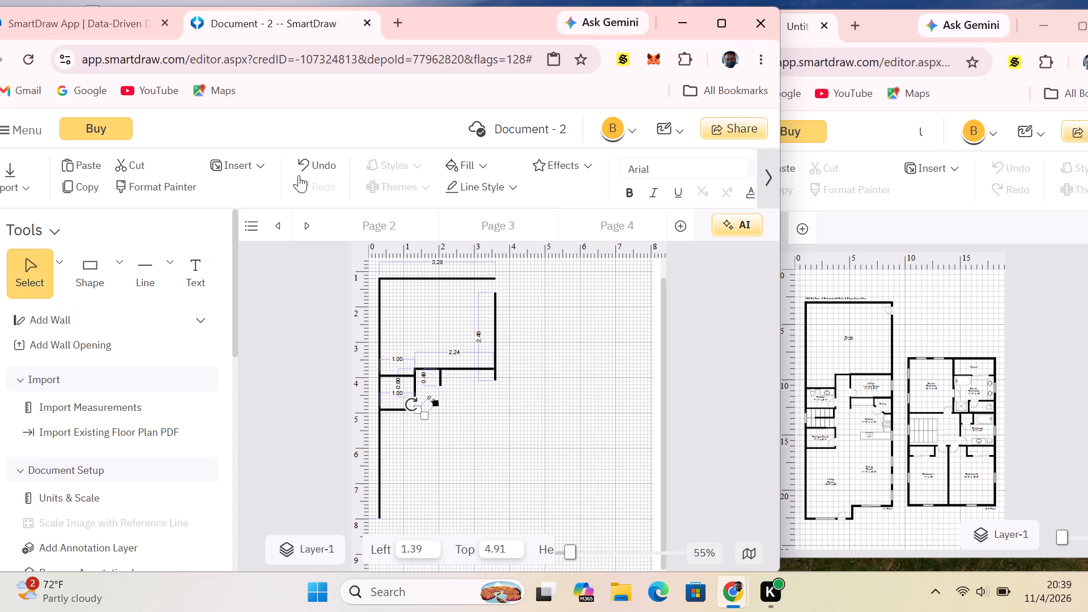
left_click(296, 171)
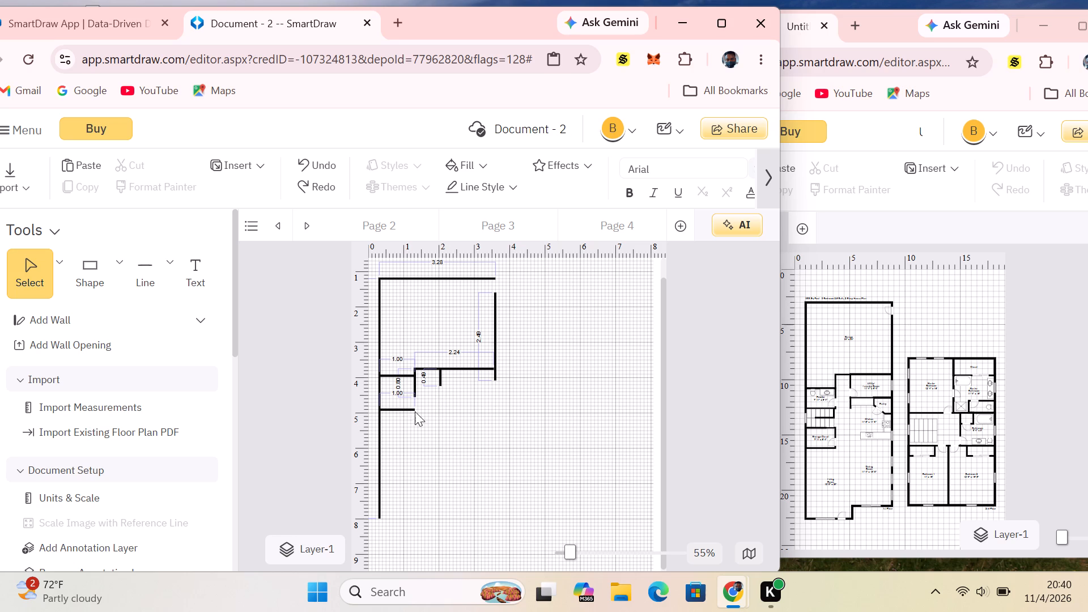
Draw a vertical line about 0.33 long downward from the right end of the horizontal line at about 4.91.
left_click(142, 273)
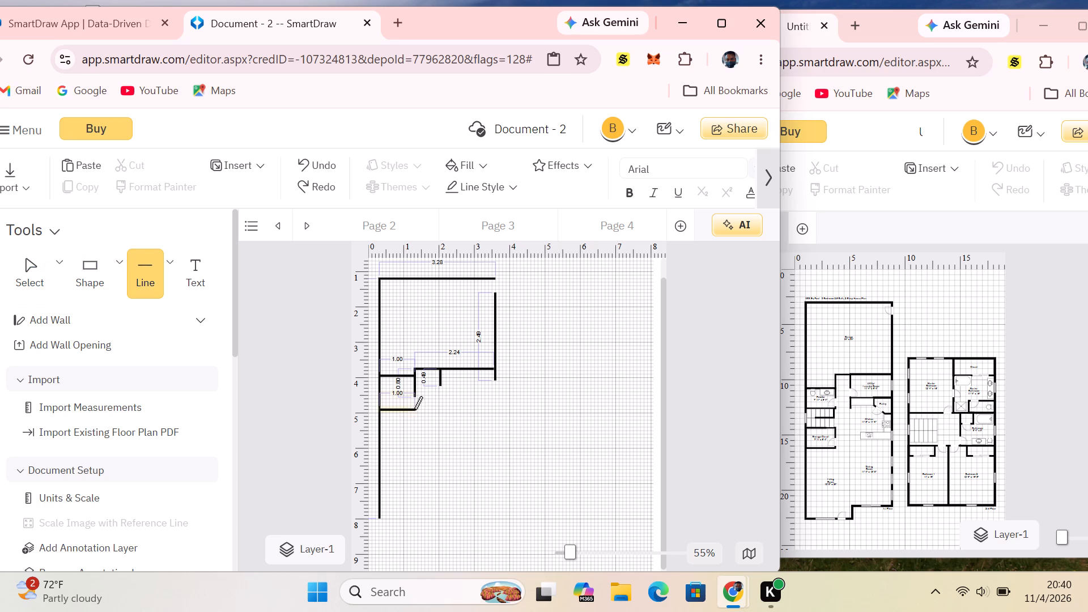
left_click_drag(413, 409, 410, 420)
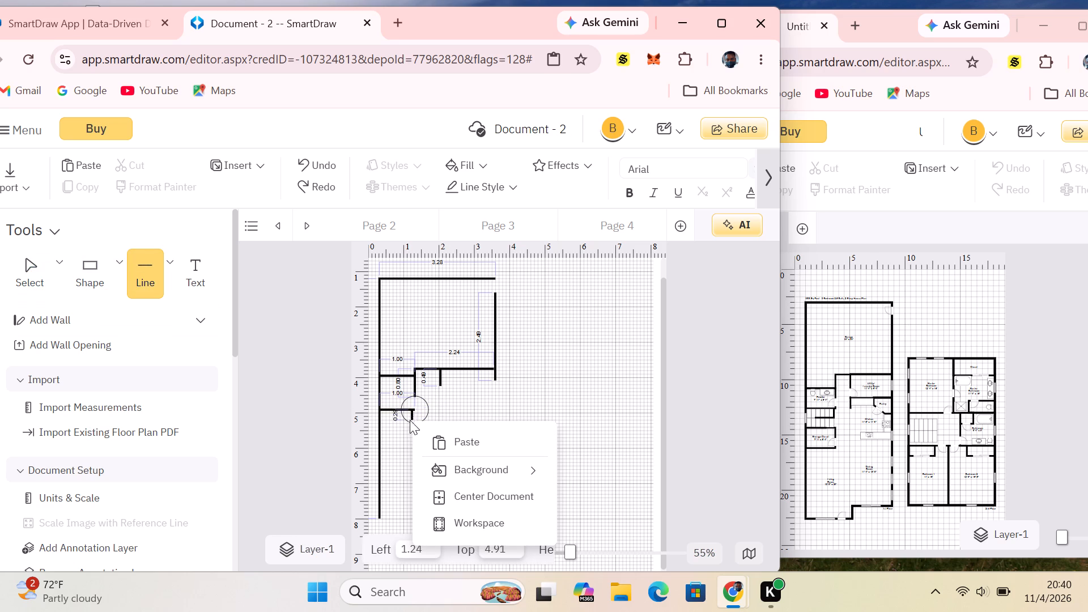
left_click_drag(410, 420, 411, 420)
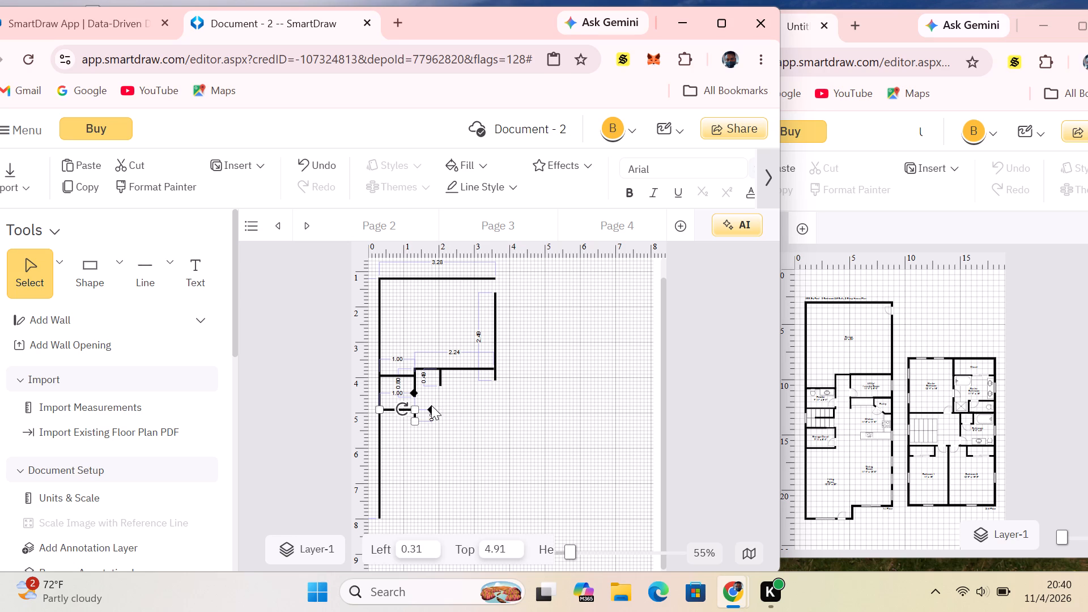
left_click(441, 433)
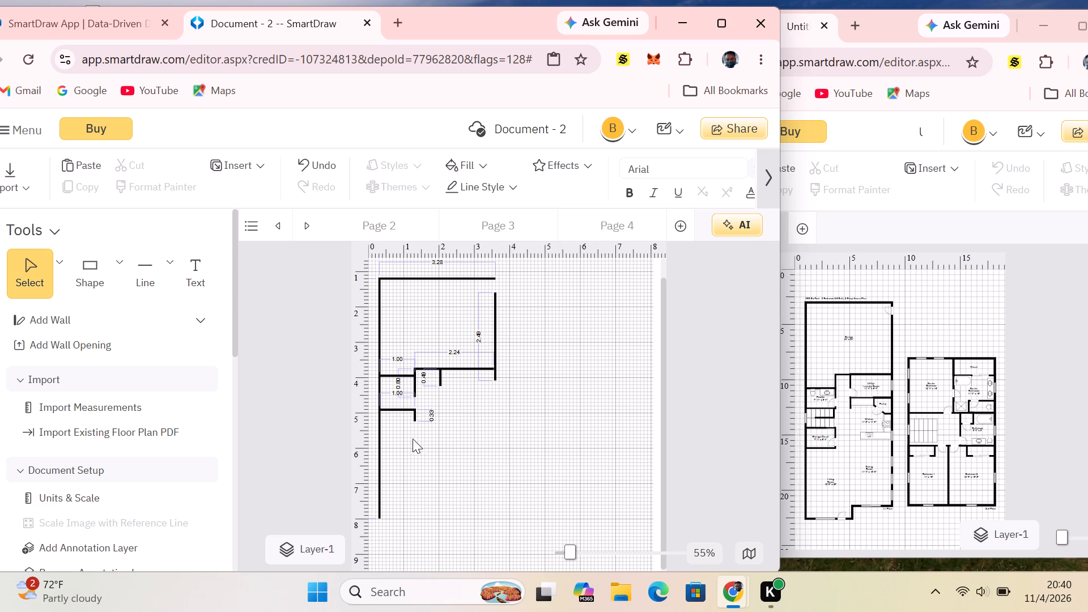
Draw a short horizontal line about 0.45 long at about 0.83, 5.35, just below the new vertical line.
left_click(144, 291)
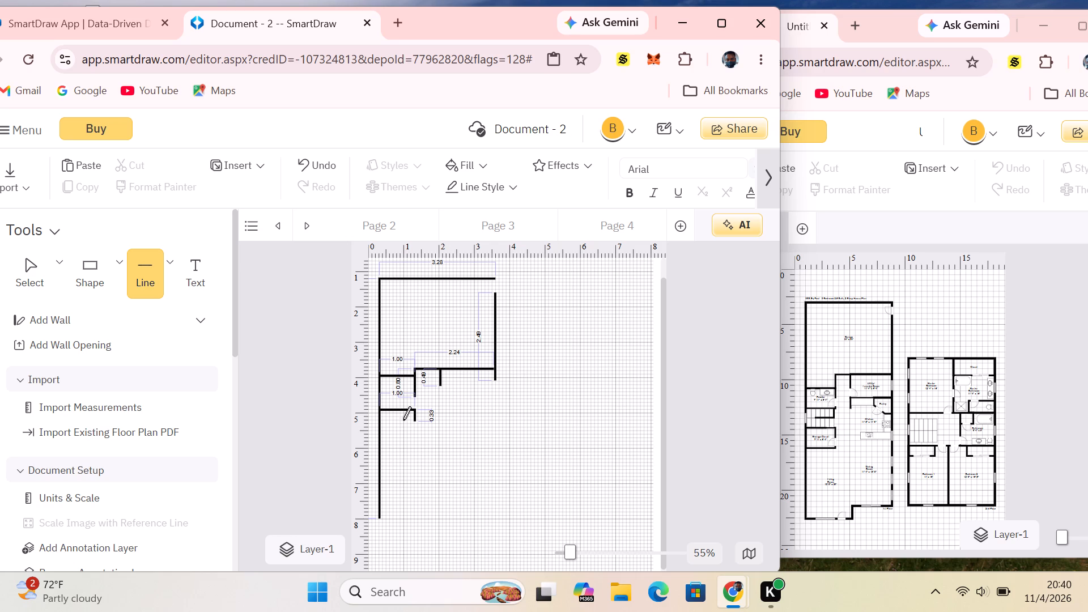
left_click_drag(397, 424, 413, 427)
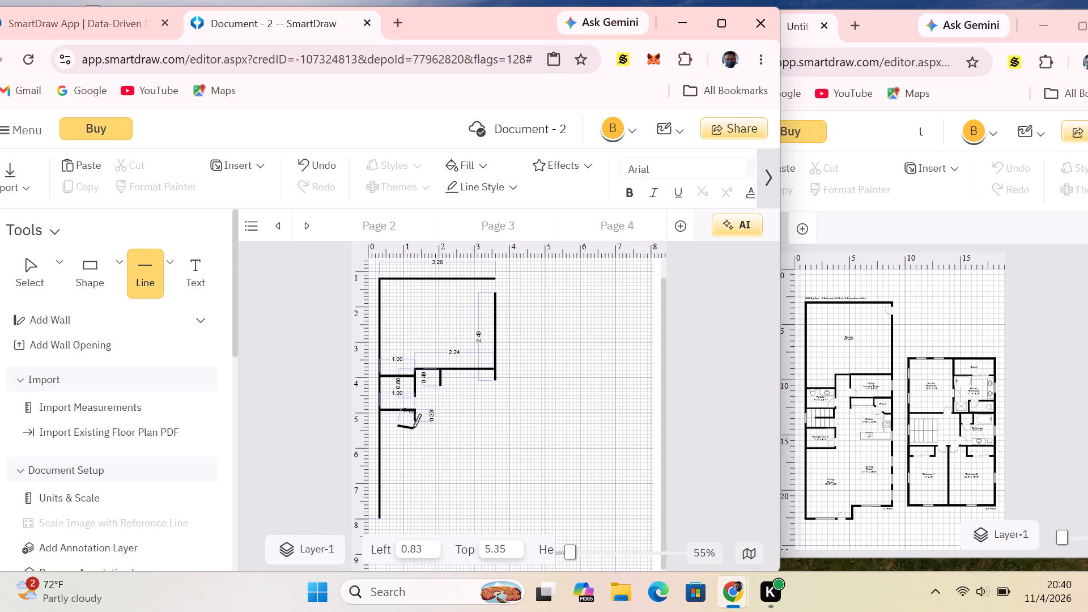
left_click_drag(413, 427, 414, 425)
left_click(467, 416)
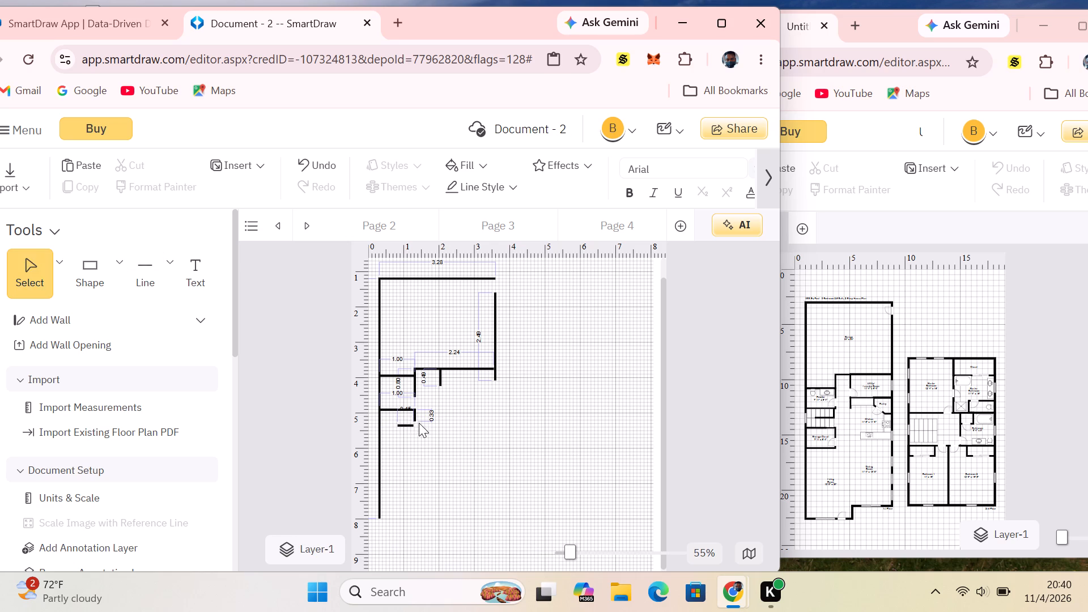
Extend the vertical line's lower end down and join it to the right end of the short horizontal line.
left_click(416, 419)
left_click(416, 420)
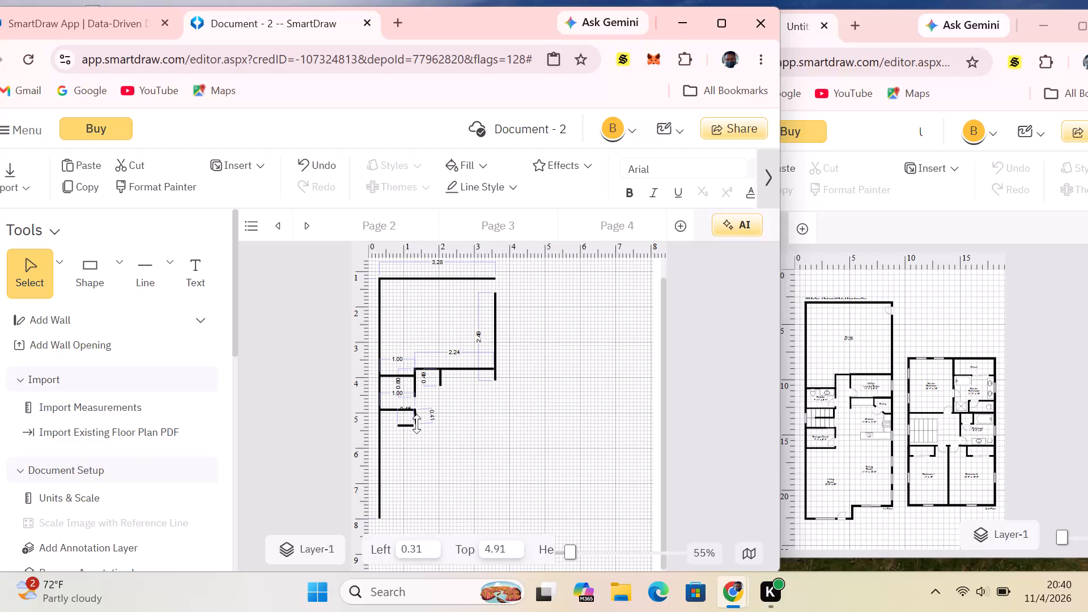
left_click(492, 408)
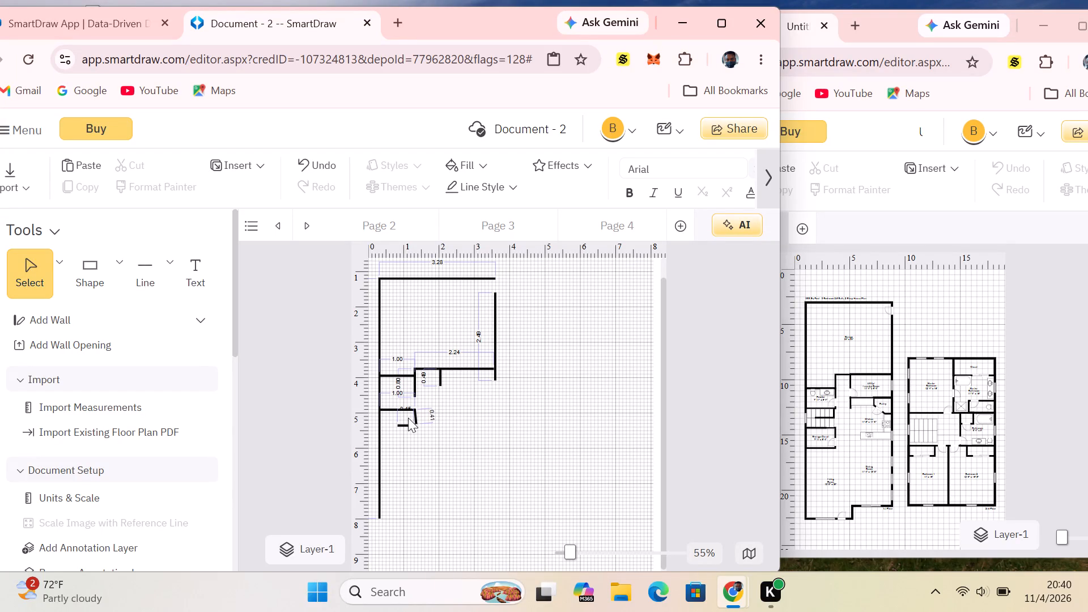
left_click(414, 418)
left_click(413, 423)
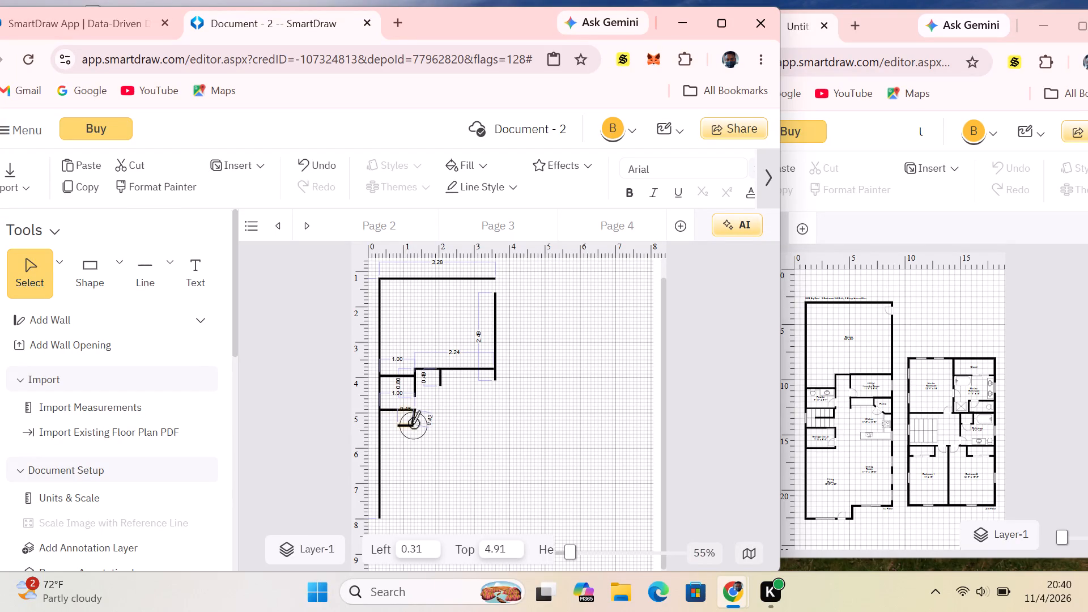
left_click(545, 416)
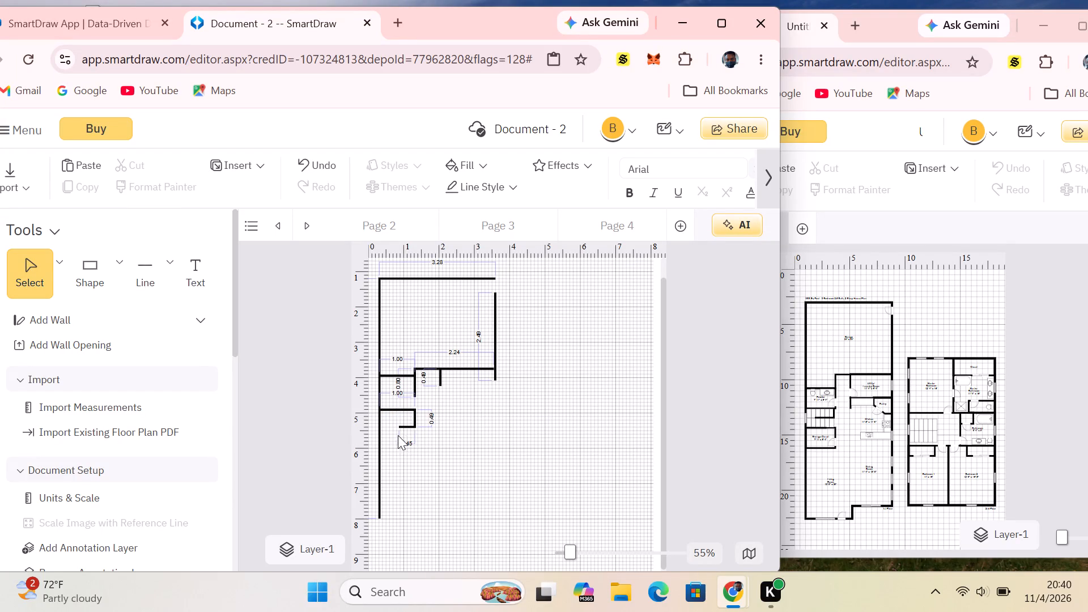
Extend the short horizontal line's free left end toward the left wall, making it about 0.69 long.
left_click(402, 423)
left_click(402, 428)
left_click(402, 427)
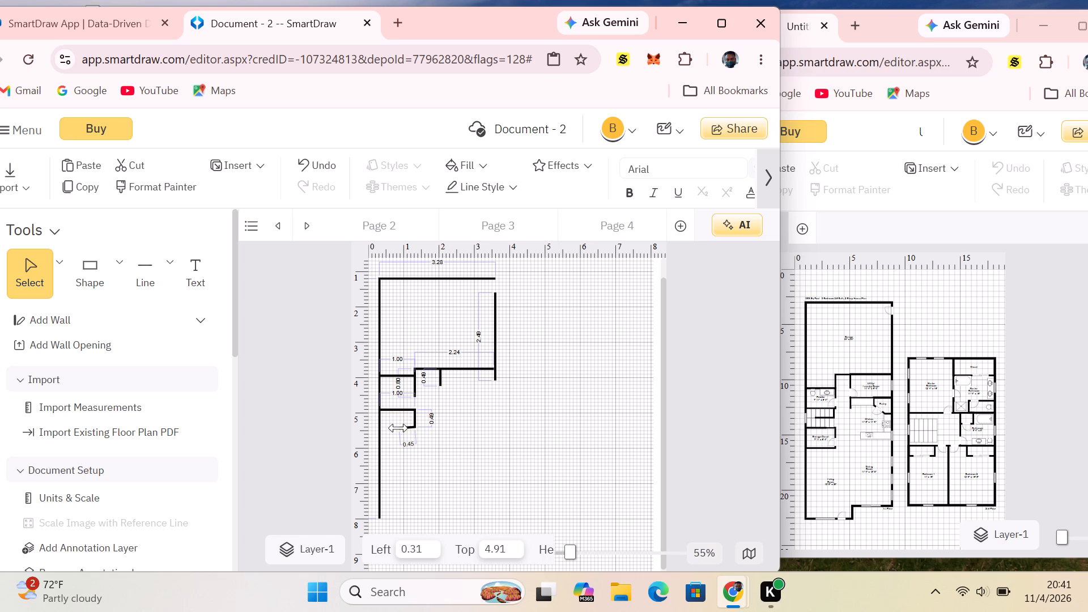
left_click(448, 458)
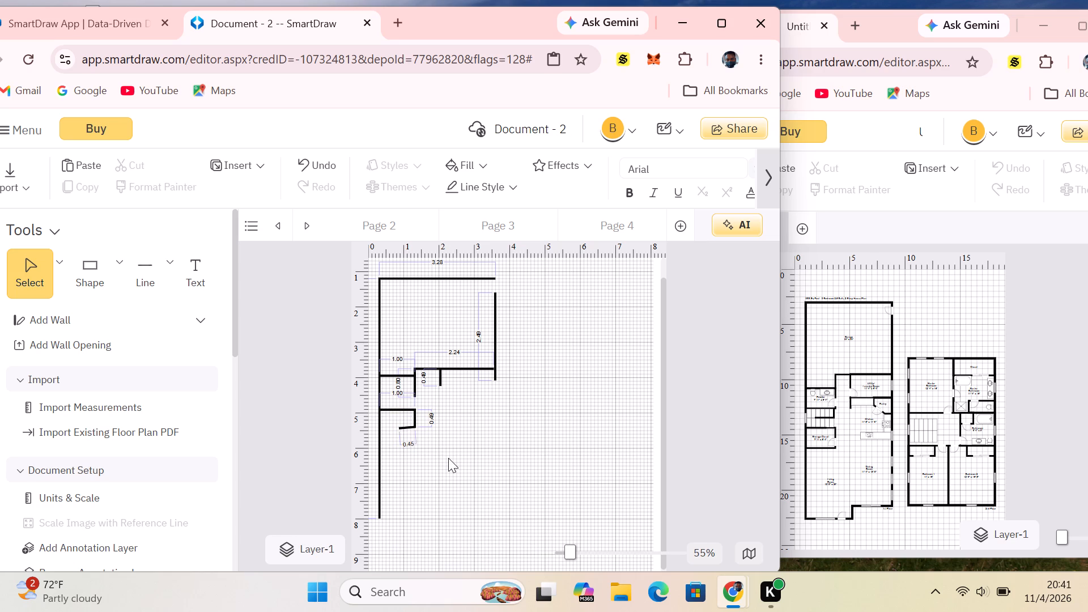
left_click(401, 427)
left_click(401, 427)
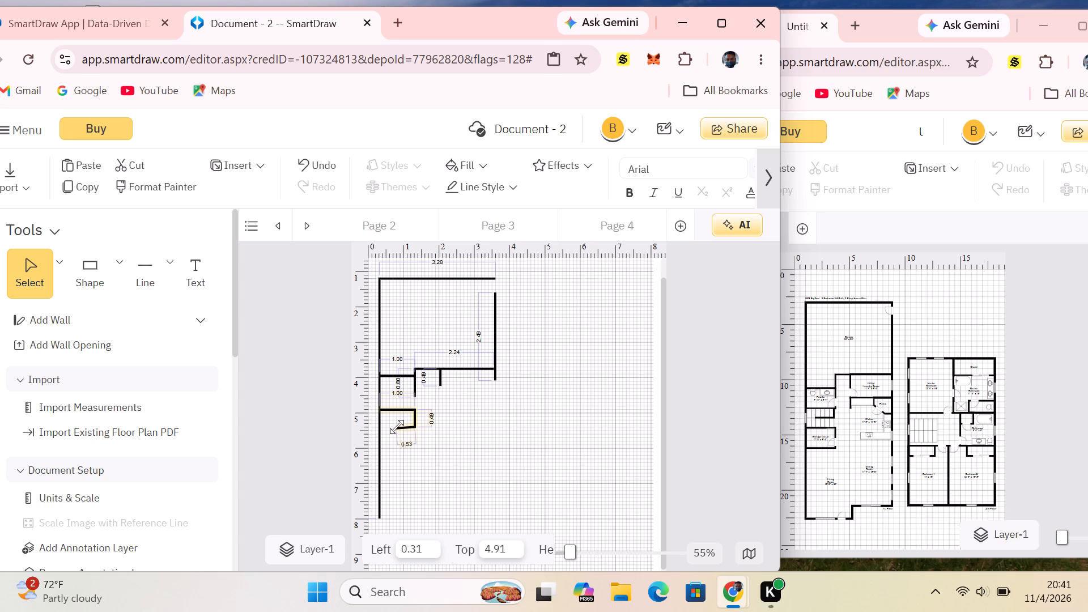
left_click(485, 422)
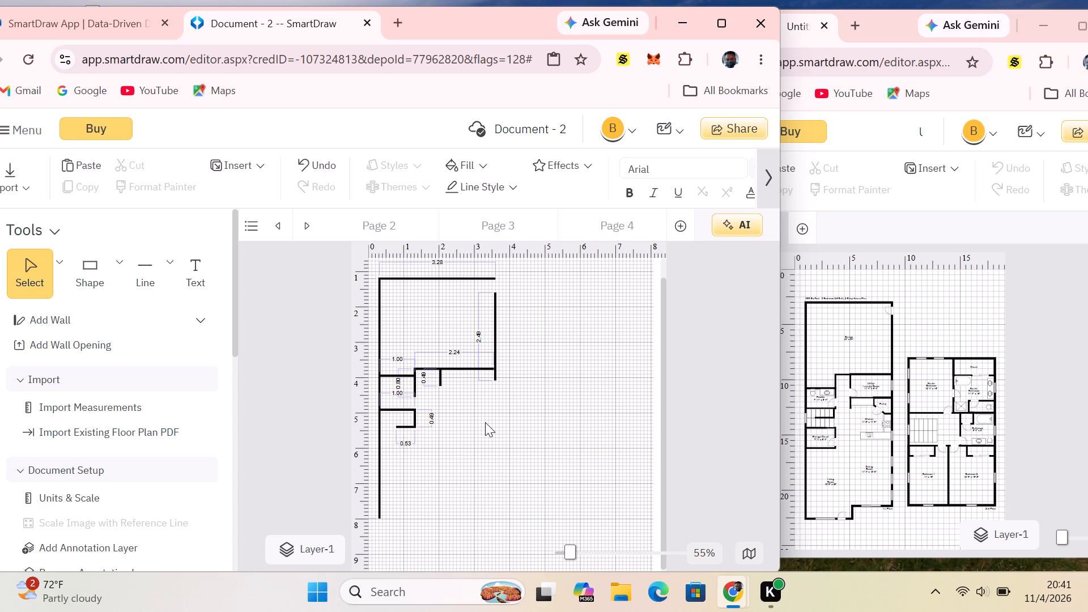
left_click(404, 427)
left_click_drag(396, 427, 390, 427)
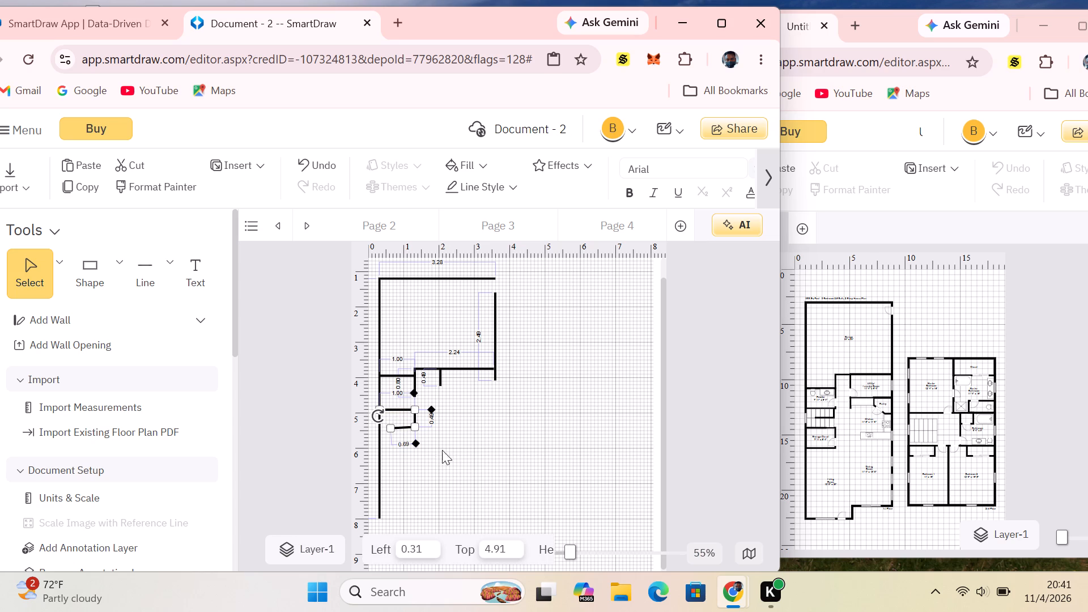
left_click(499, 453)
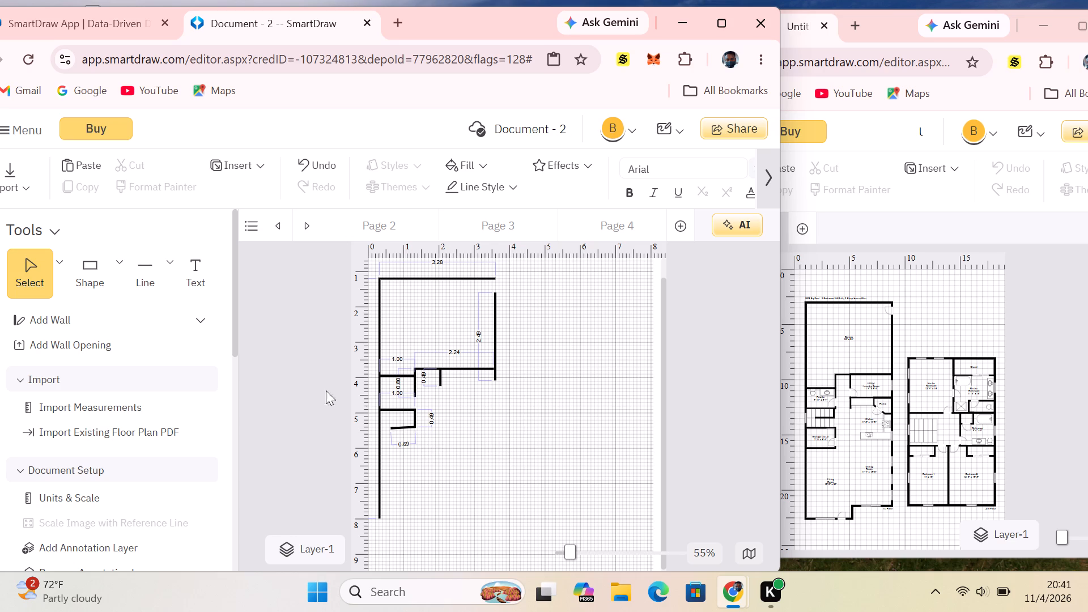
Draw a horizontal line about 1.00 long rightward from the left wall, starting at about 0.31, 5.83.
left_click(131, 268)
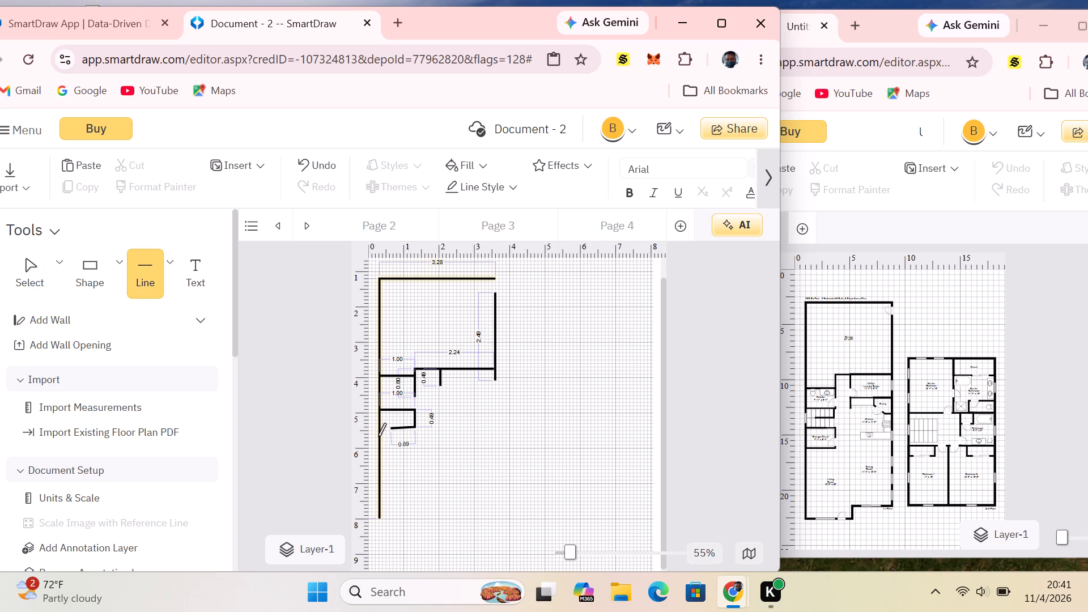
left_click_drag(380, 441, 414, 441)
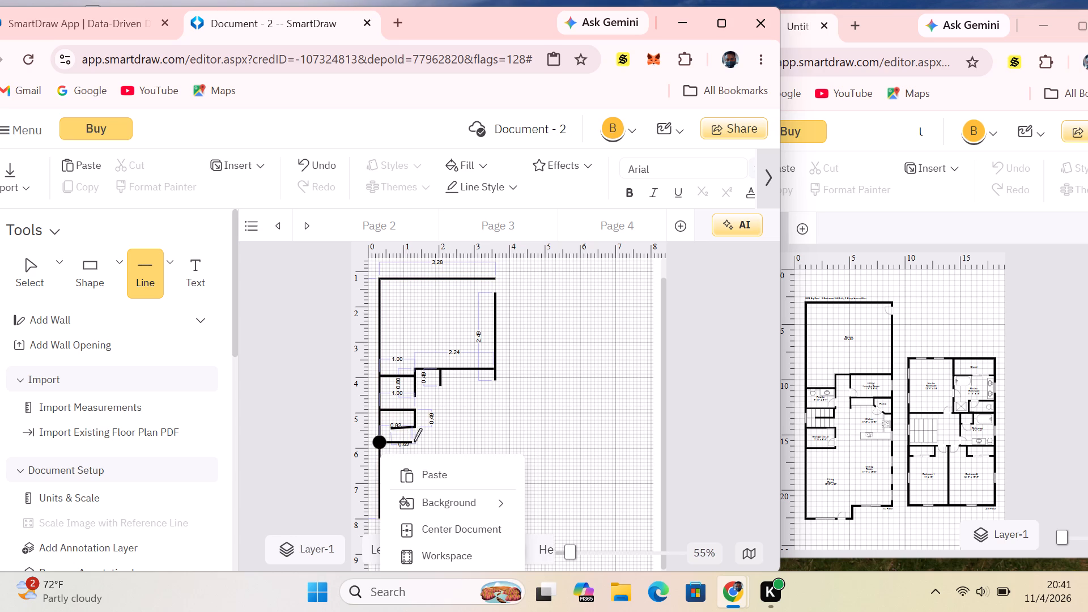
left_click_drag(414, 441, 415, 441)
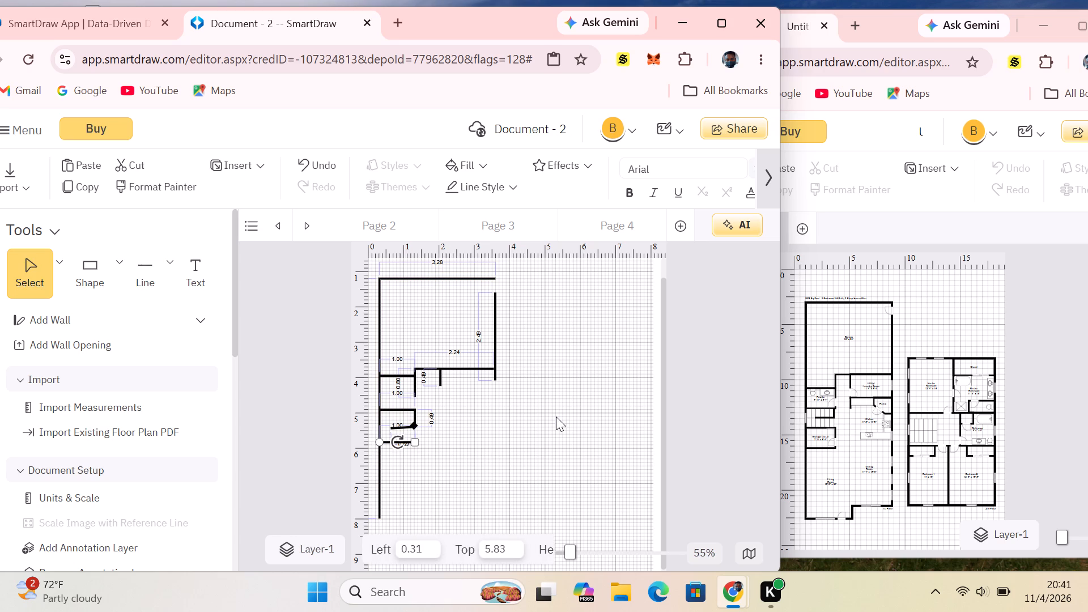
left_click(556, 416)
Draw a vertical line about 0.25 long downward from the right end of the horizontal line at about 5.83.
left_click(156, 279)
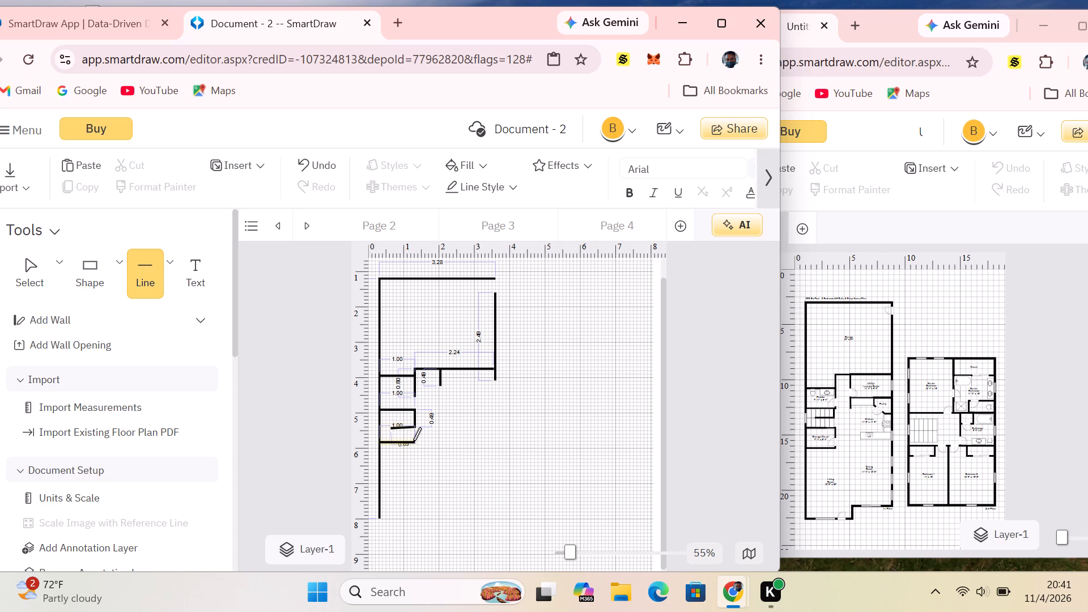
left_click(151, 275)
left_click_drag(413, 443, 412, 457)
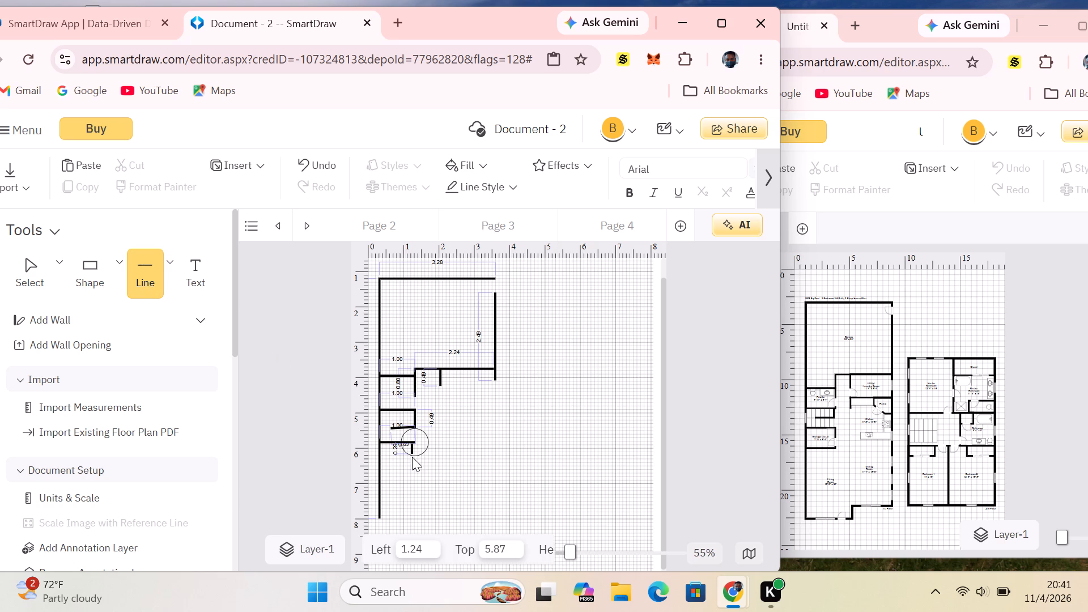
left_click_drag(412, 457, 412, 452)
left_click(483, 440)
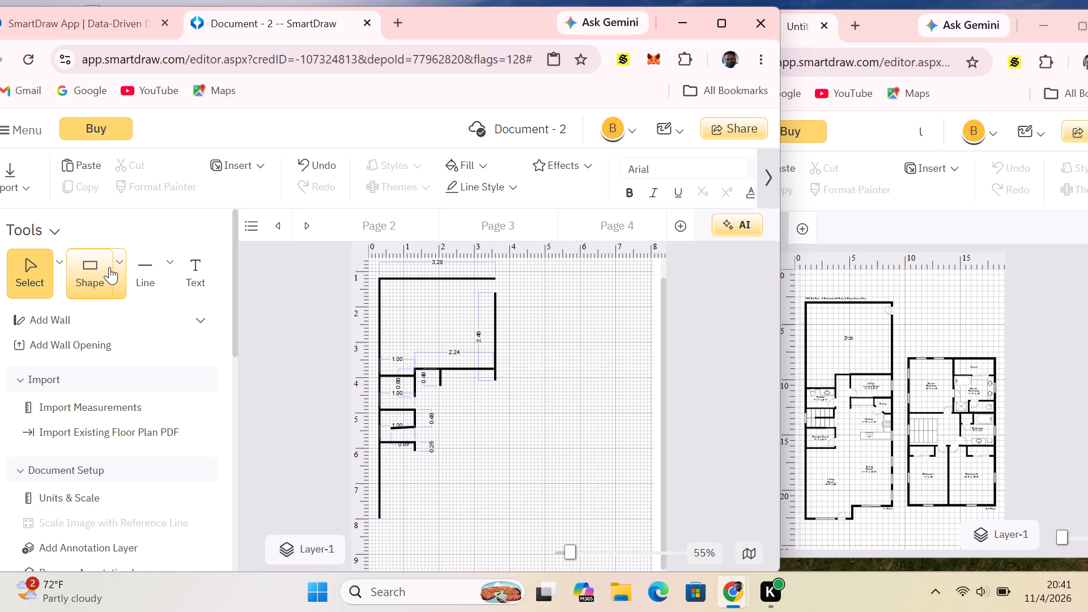
Draw a horizontal line rightward from the left wall at about 0.31, 6.31, with its right end in line with the lines above.
left_click(148, 268)
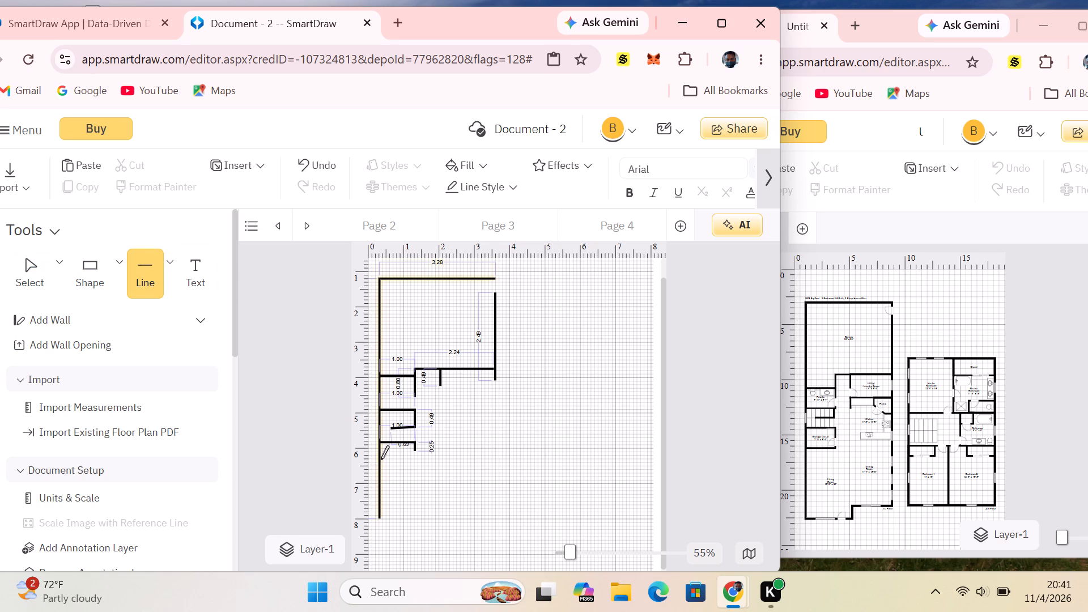
left_click_drag(381, 459, 419, 458)
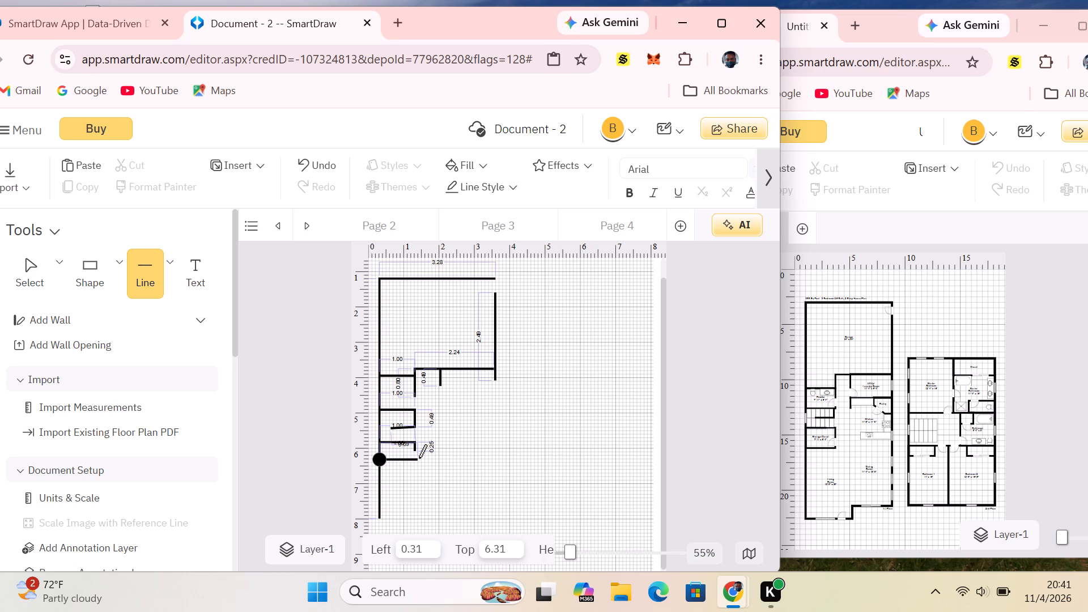
left_click_drag(419, 458, 424, 459)
left_click(477, 443)
left_click(417, 458)
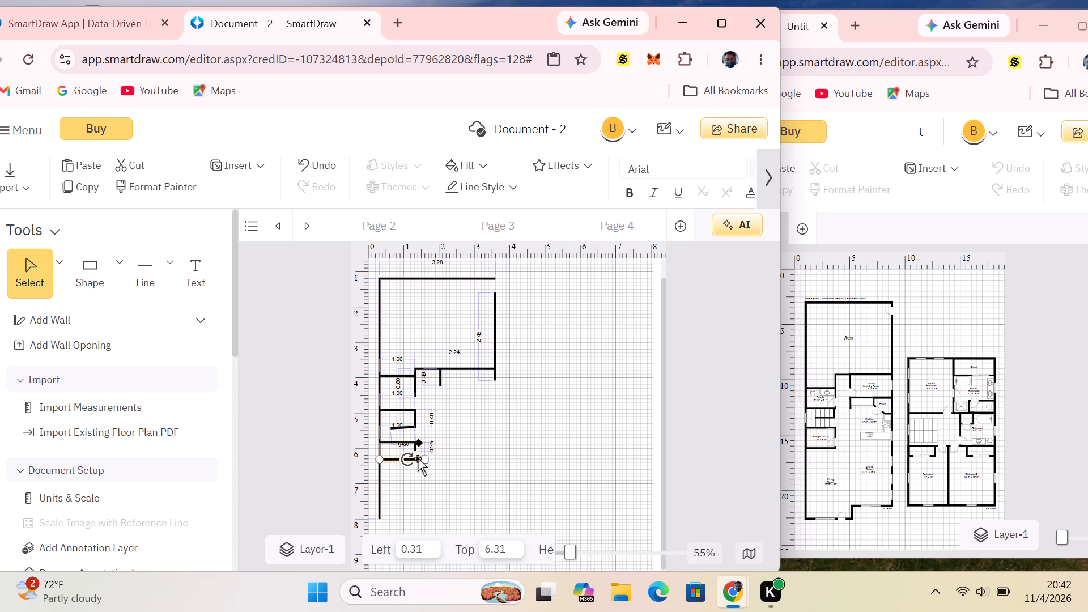
left_click_drag(420, 458, 417, 460)
left_click_drag(417, 460, 415, 461)
left_click(499, 452)
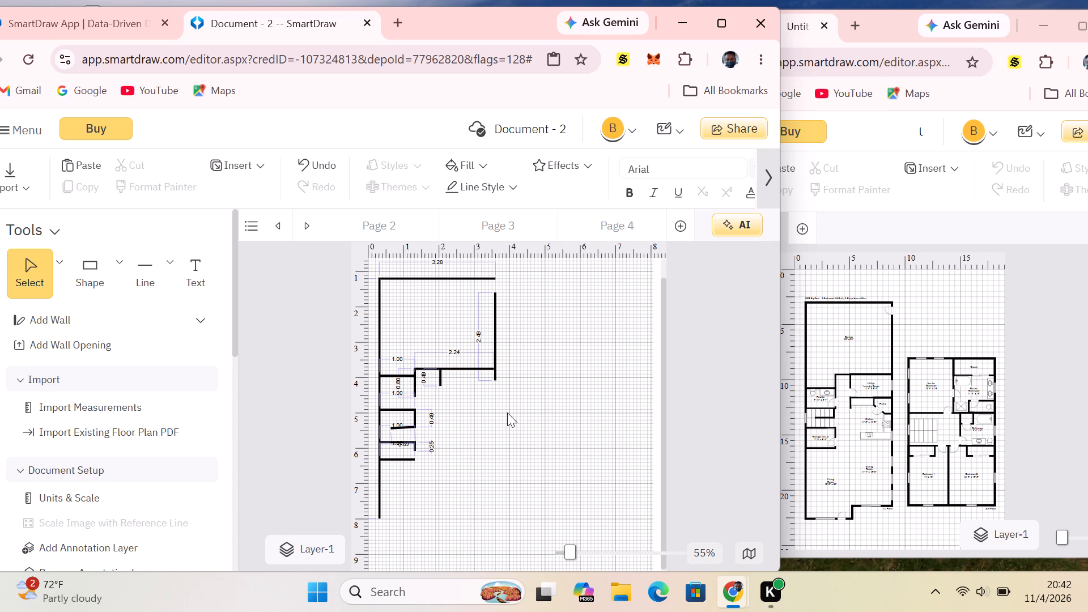
Draw a horizontal line about 1.63 long from about 2.00, 4.47 rightward to the right wall line.
left_click(154, 273)
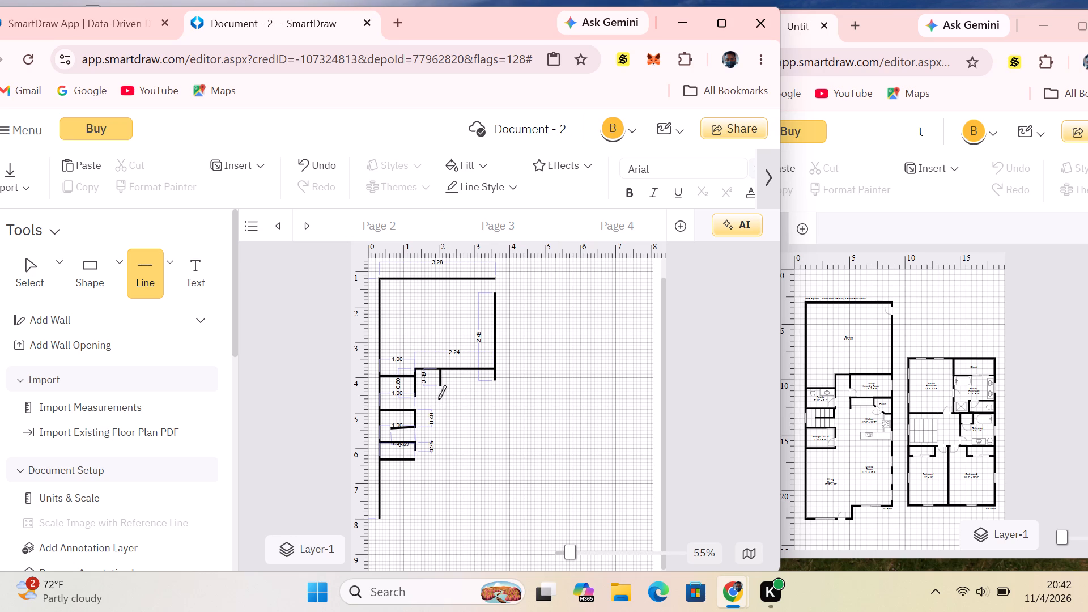
left_click_drag(439, 394, 456, 396)
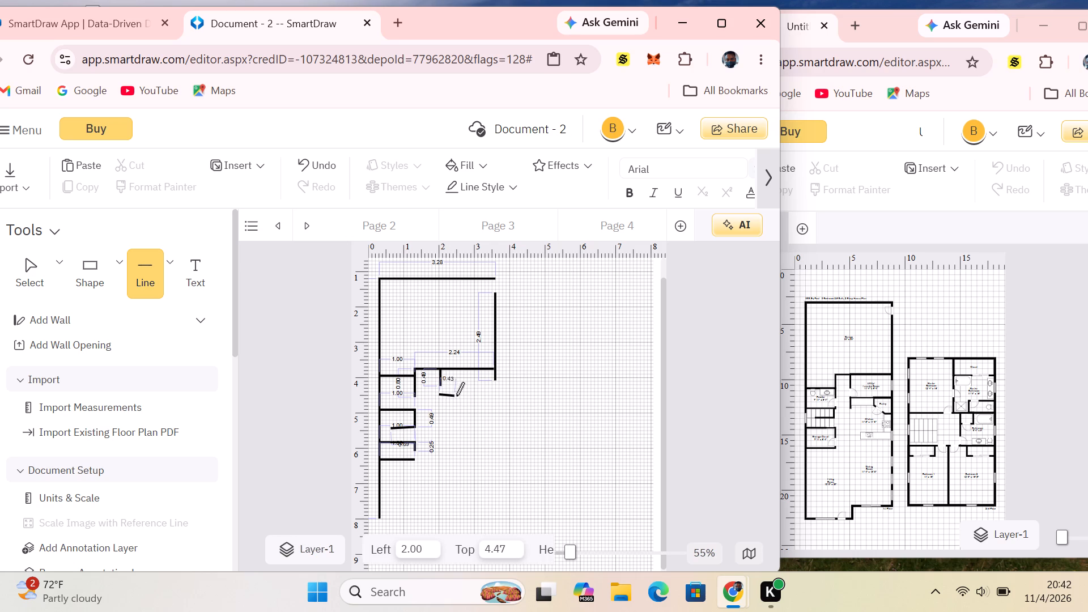
left_click_drag(456, 396, 496, 396)
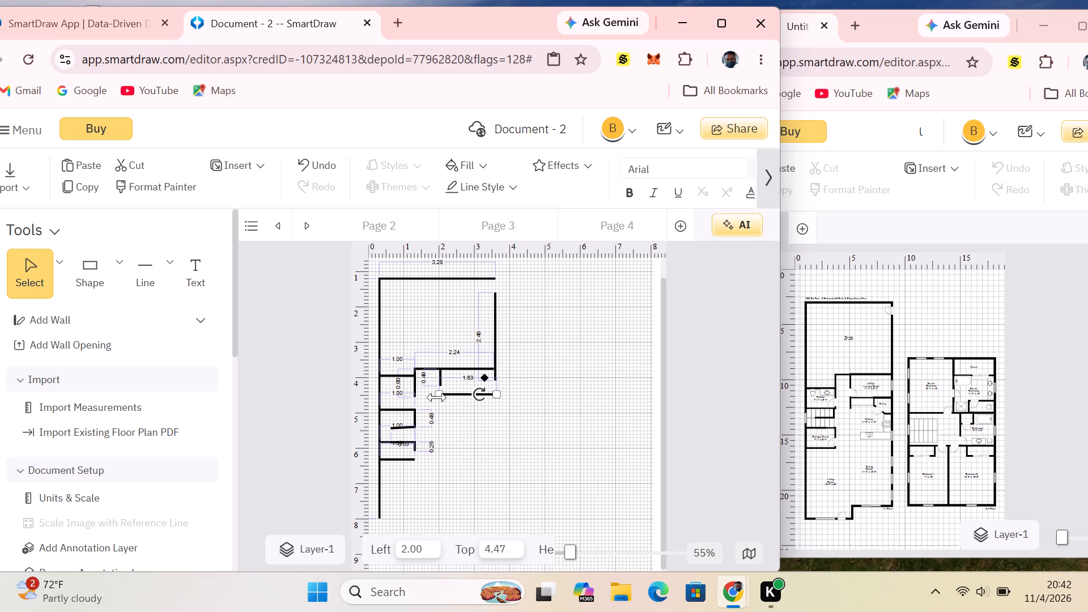
Draw a vertical line about 0.28 long downward from the left end of the 1.63-long horizontal line.
left_click(144, 266)
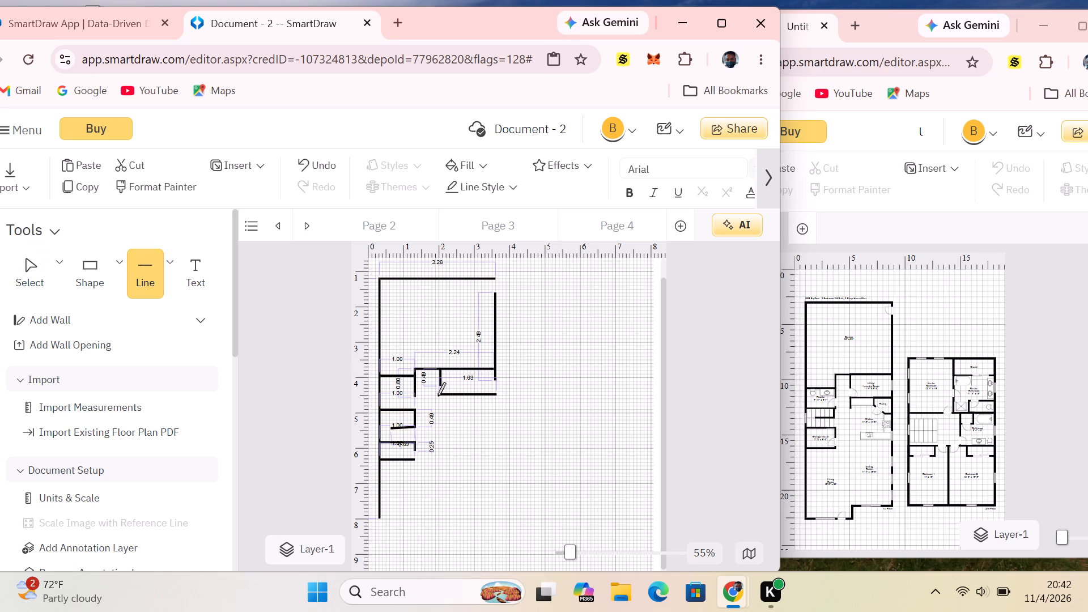
left_click_drag(437, 396, 437, 405)
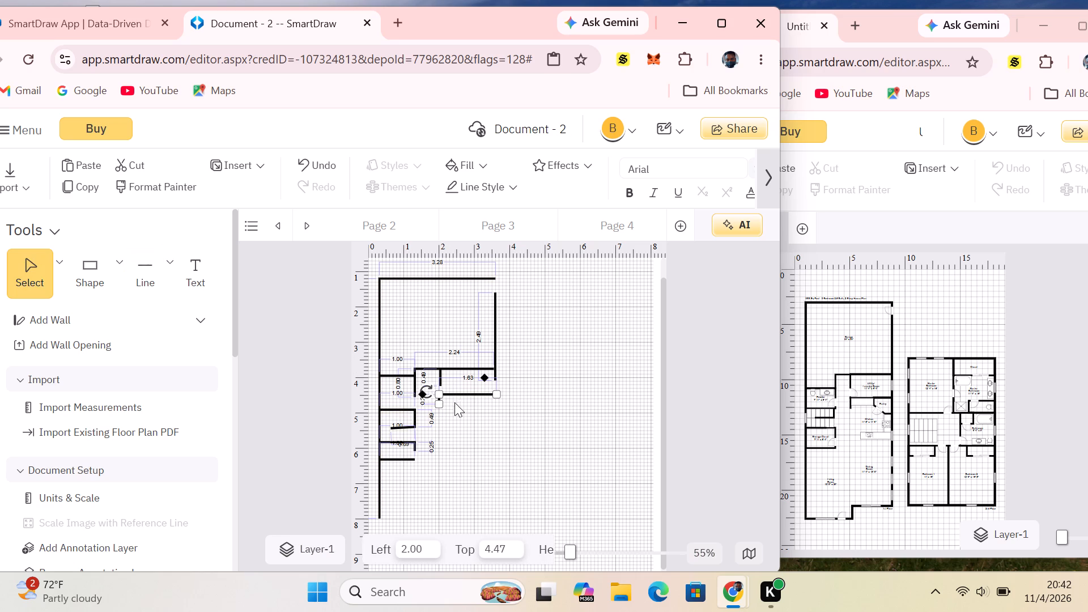
left_click(546, 388)
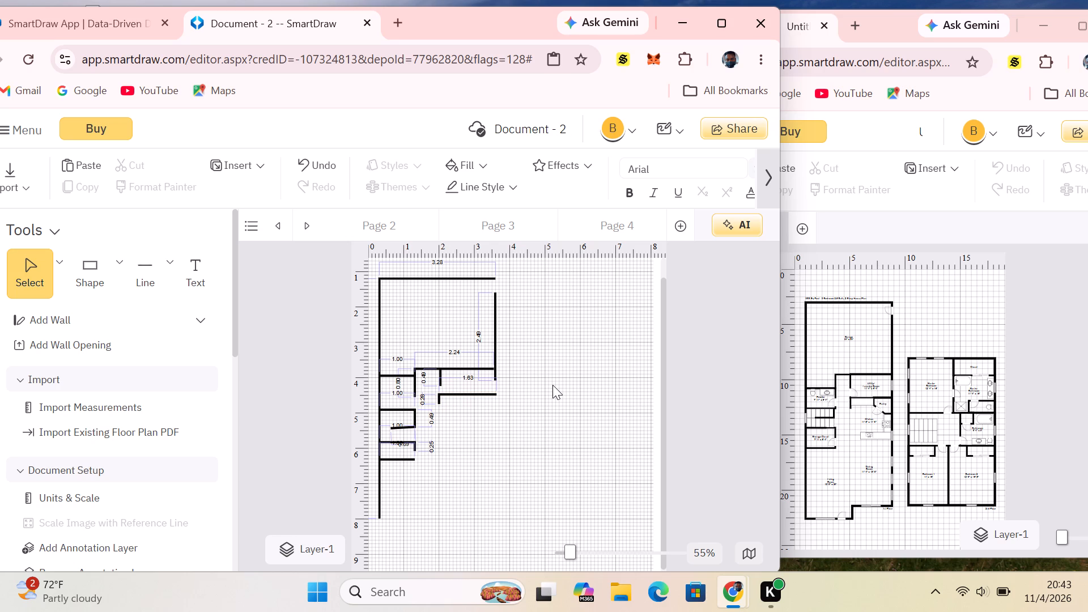
Draw a vertical right-wall line about 1.39 long downward from the right end of the 1.63-long horizontal line.
left_click(161, 274)
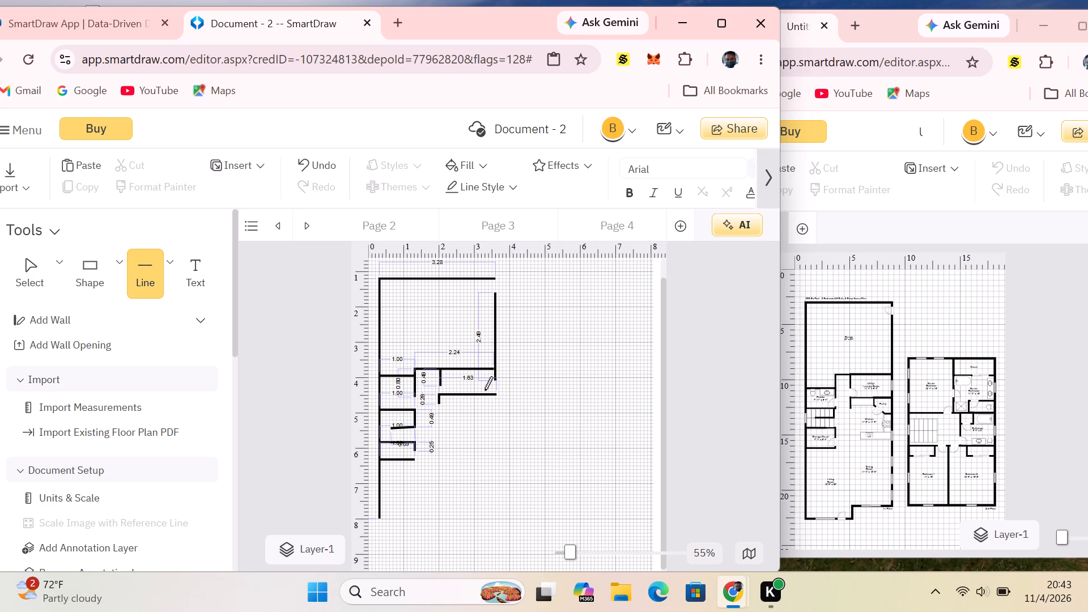
left_click_drag(496, 389, 496, 410)
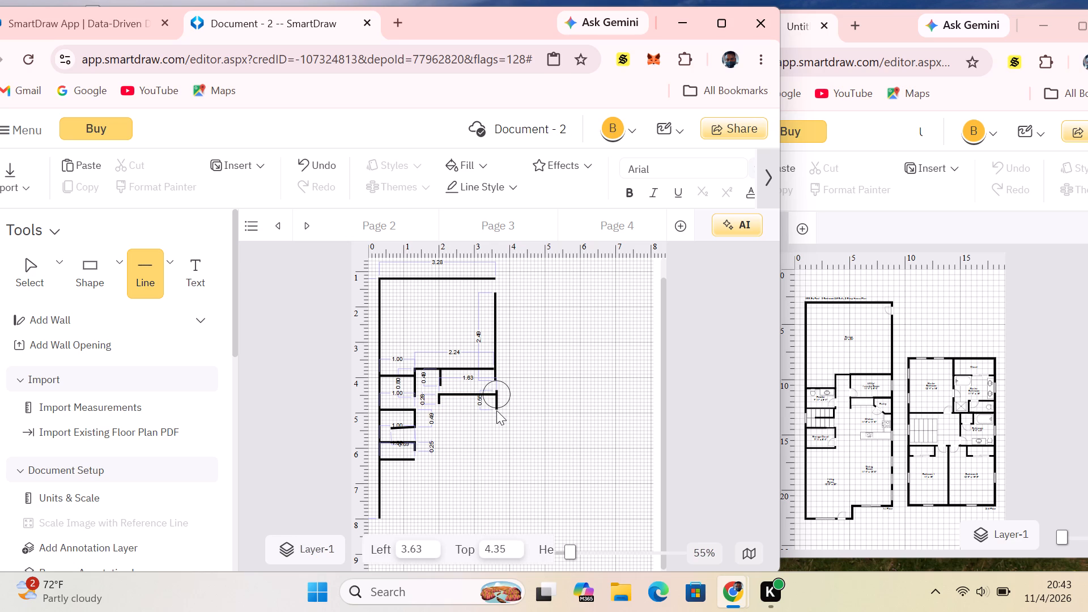
left_click_drag(496, 410, 496, 437)
left_click_drag(496, 437, 496, 438)
left_click_drag(496, 438, 495, 439)
left_click(536, 399)
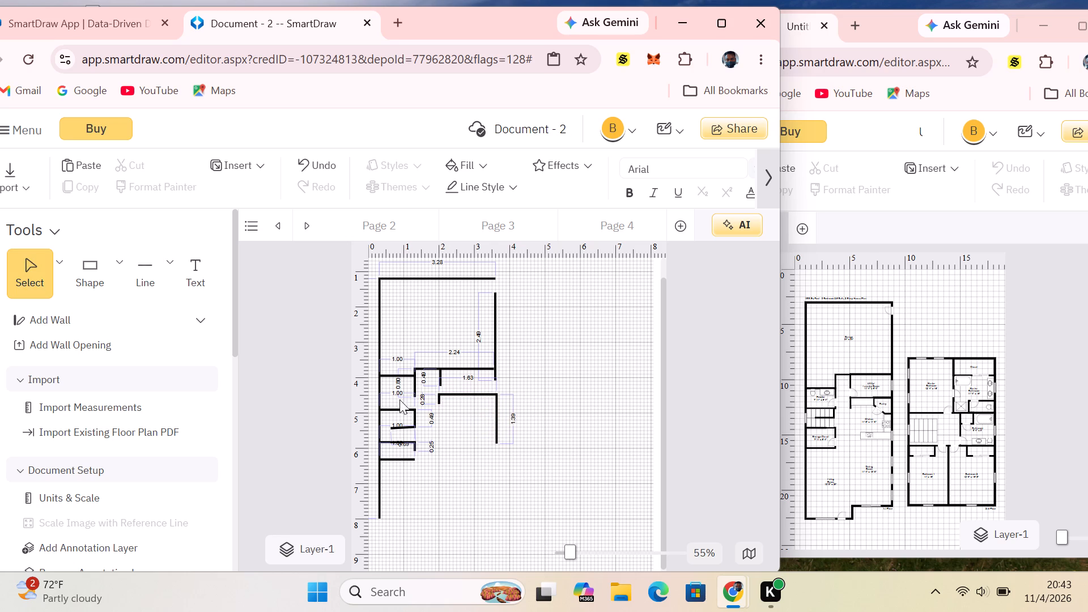
Draw a vertical line about 0.47 long below the 1.39-long right-wall line, leaving a gap and starting at about 6.20.
left_click(147, 271)
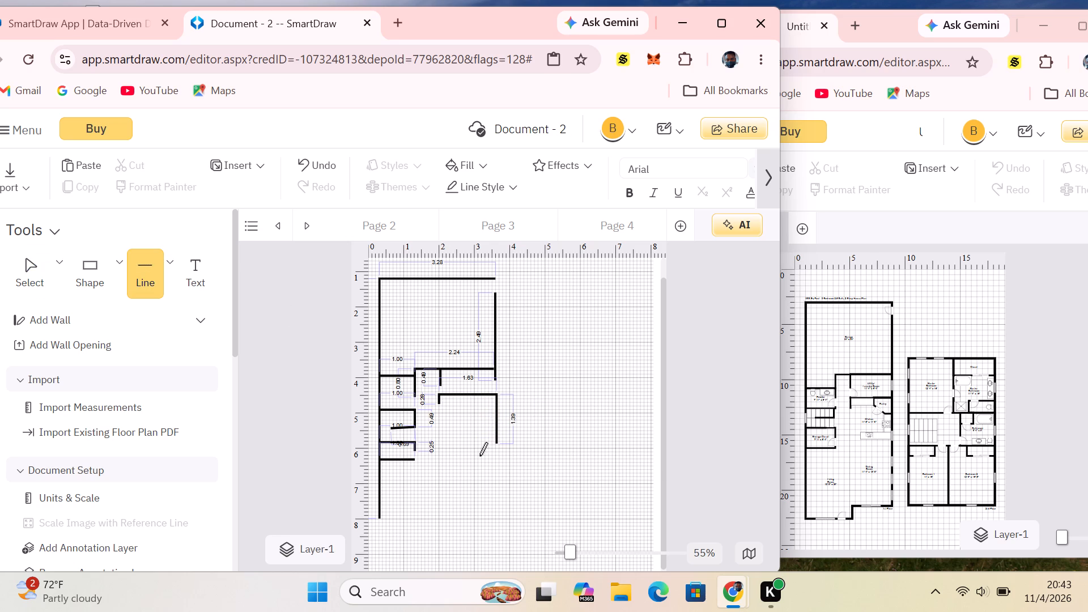
left_click_drag(496, 454, 495, 477)
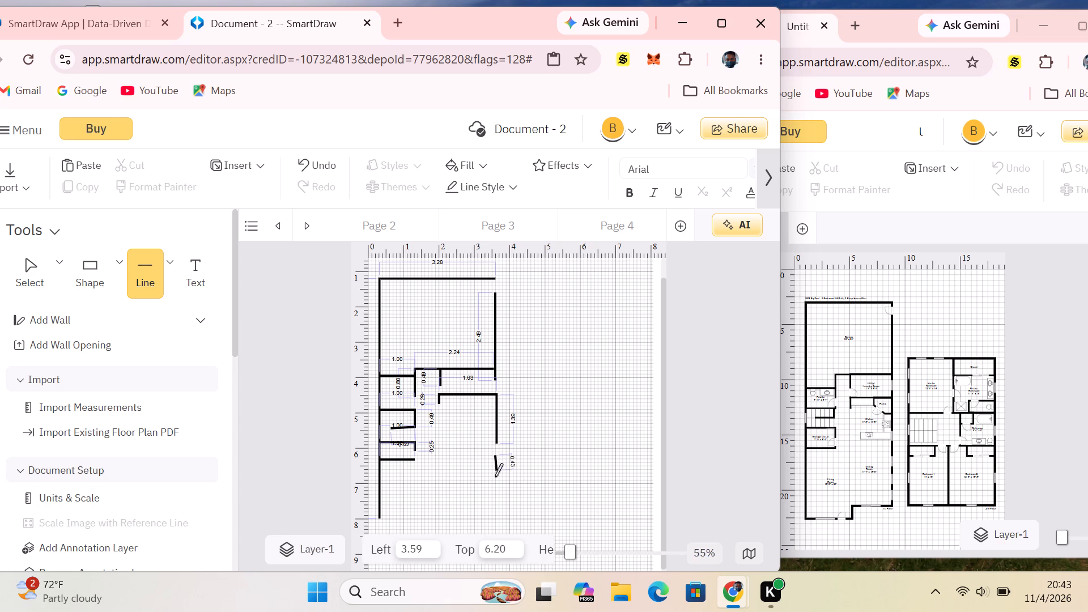
left_click_drag(495, 477, 495, 471)
left_click(573, 359)
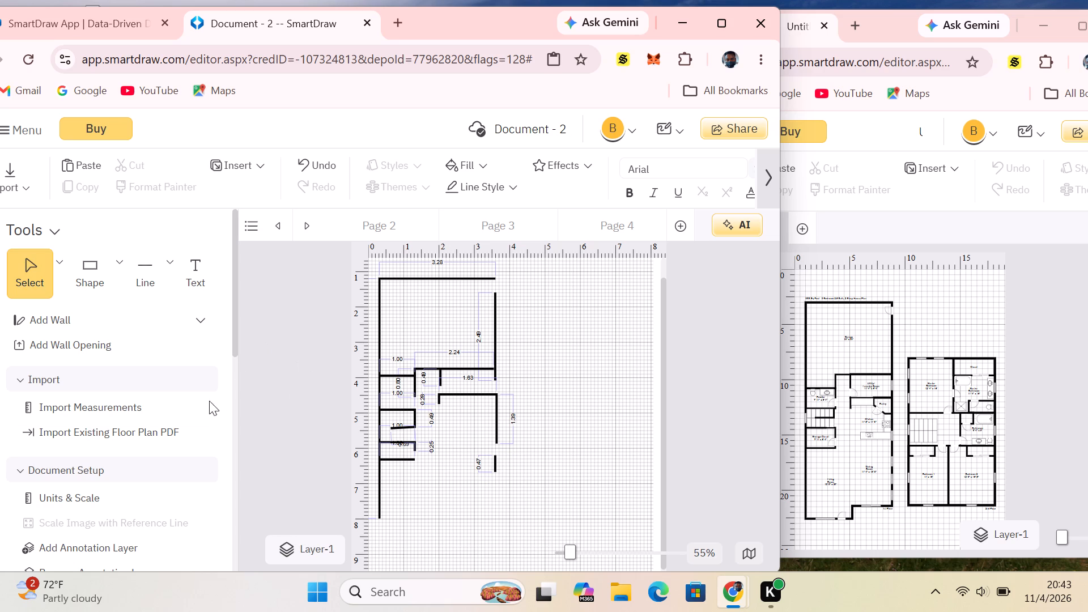
Draw a vertical line about 0.37 long below the 0.47-long right-wall segment, in line with it and leaving a gap.
left_click(154, 270)
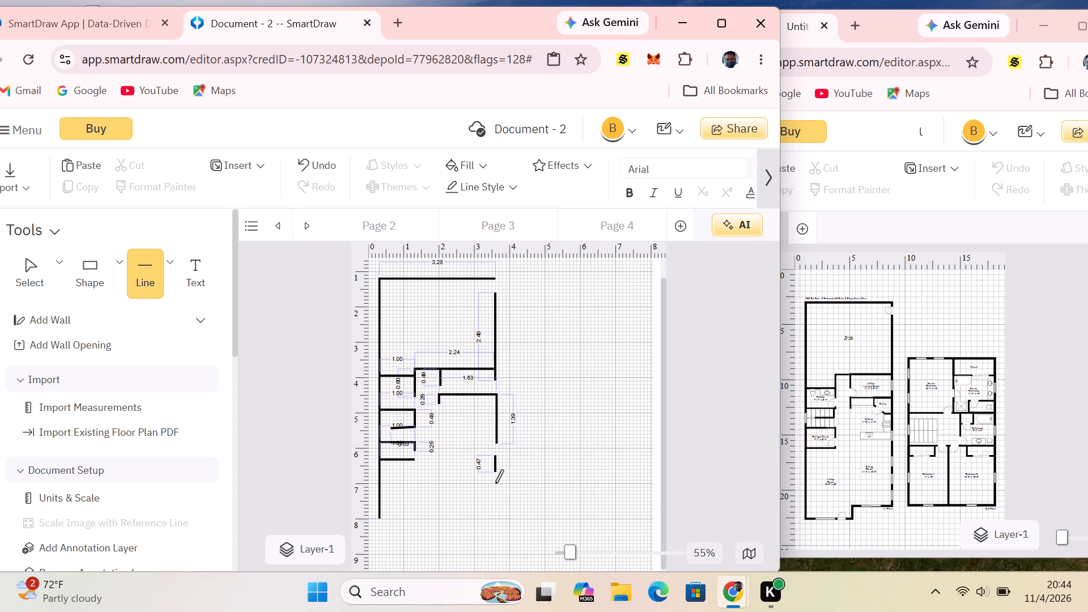
left_click_drag(495, 483, 495, 496)
left_click(562, 430)
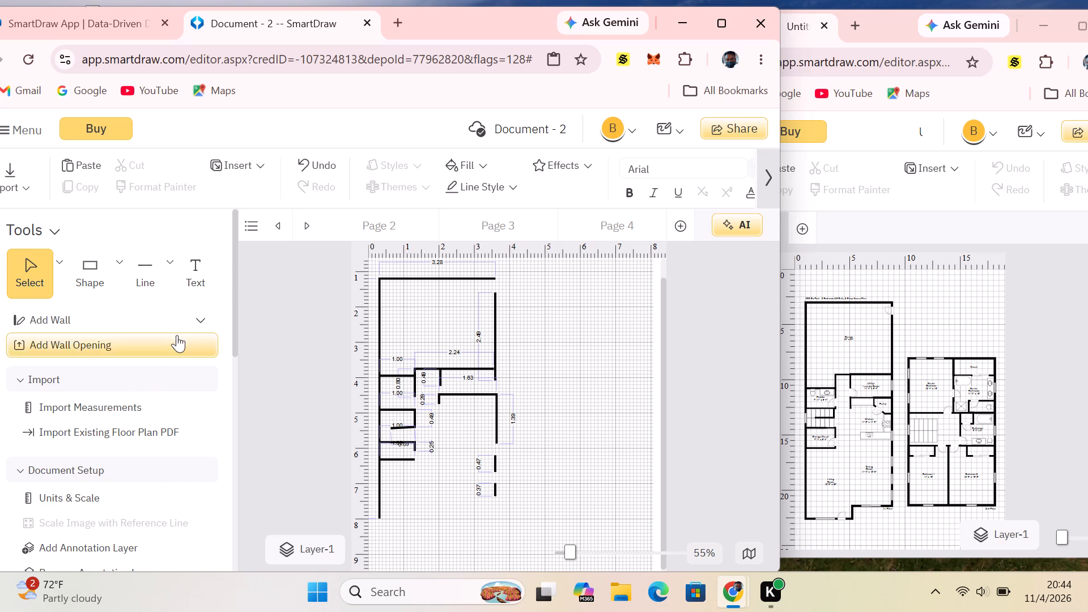
Draw a horizontal line about 0.39 long rightward from the bottom of the left wall, at about 0.31, 8.08.
left_click(138, 276)
left_click_drag(380, 521, 386, 519)
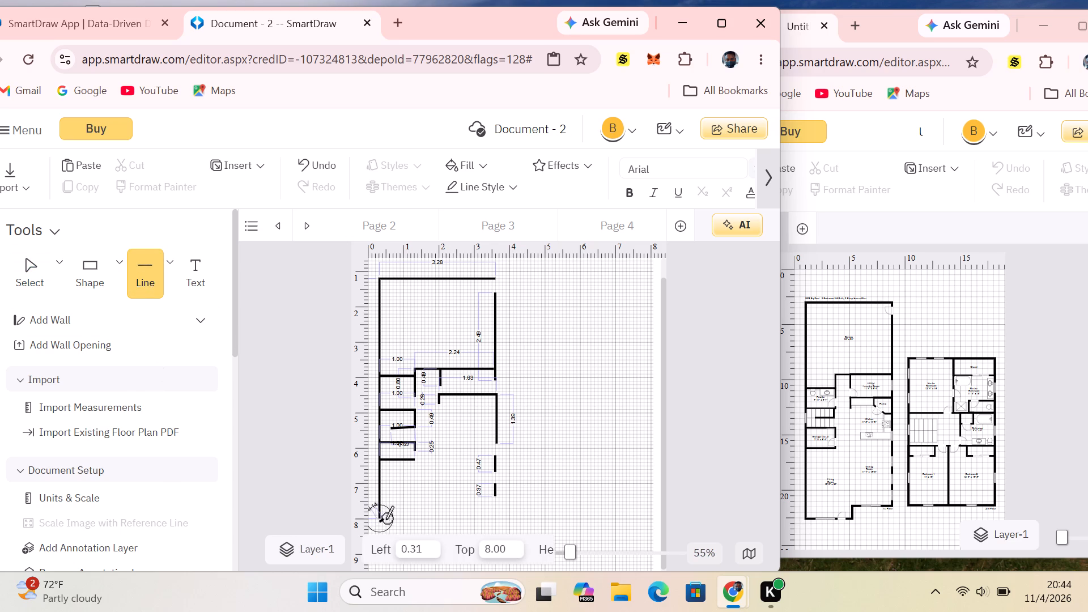
left_click_drag(386, 519, 420, 520)
left_click_drag(420, 520, 390, 521)
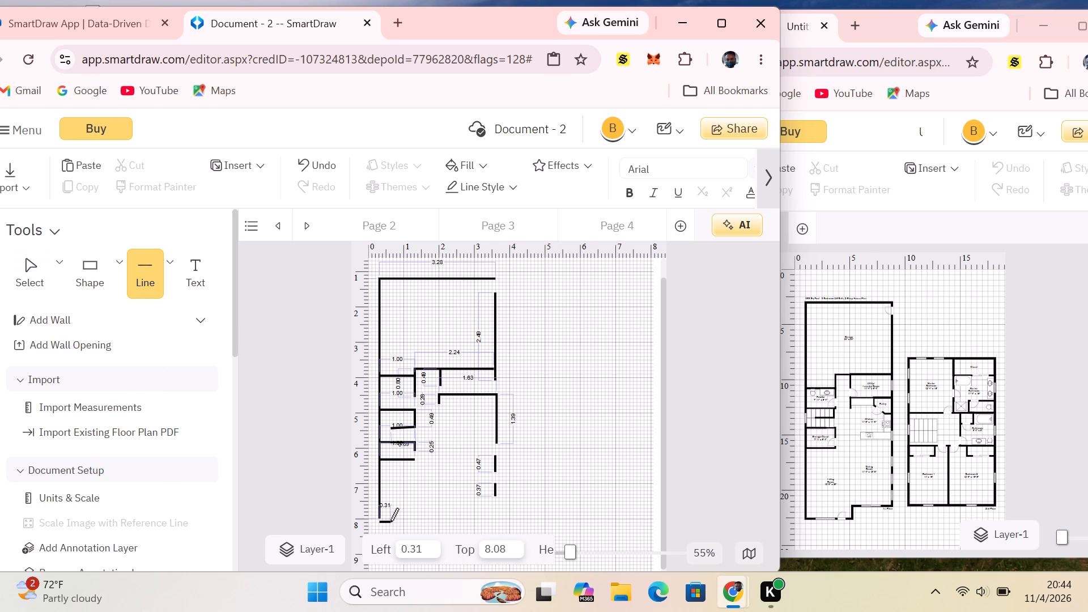
left_click_drag(390, 521, 393, 521)
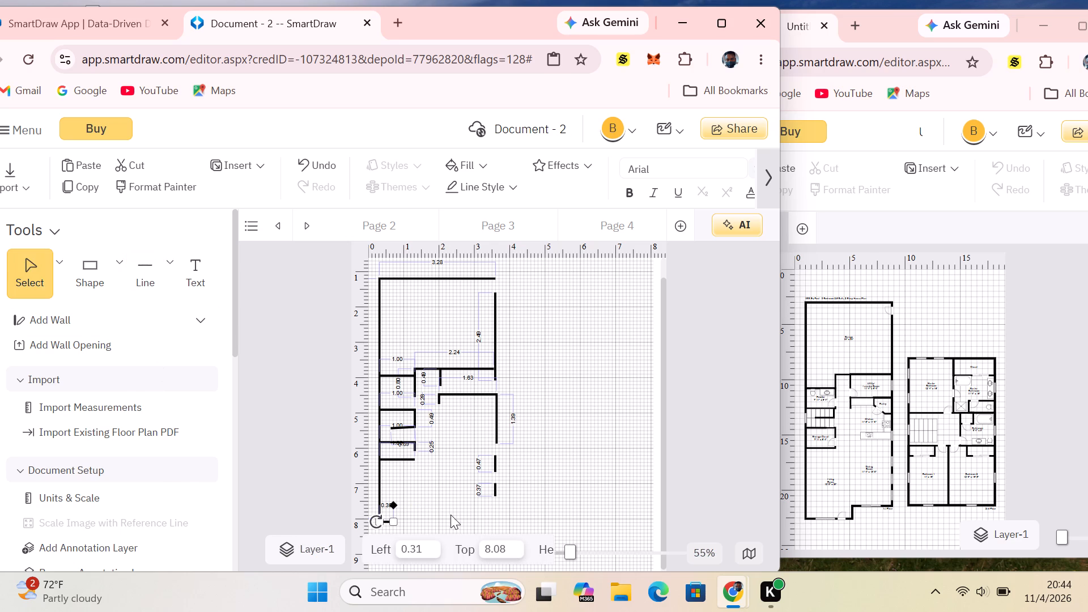
left_click(450, 515)
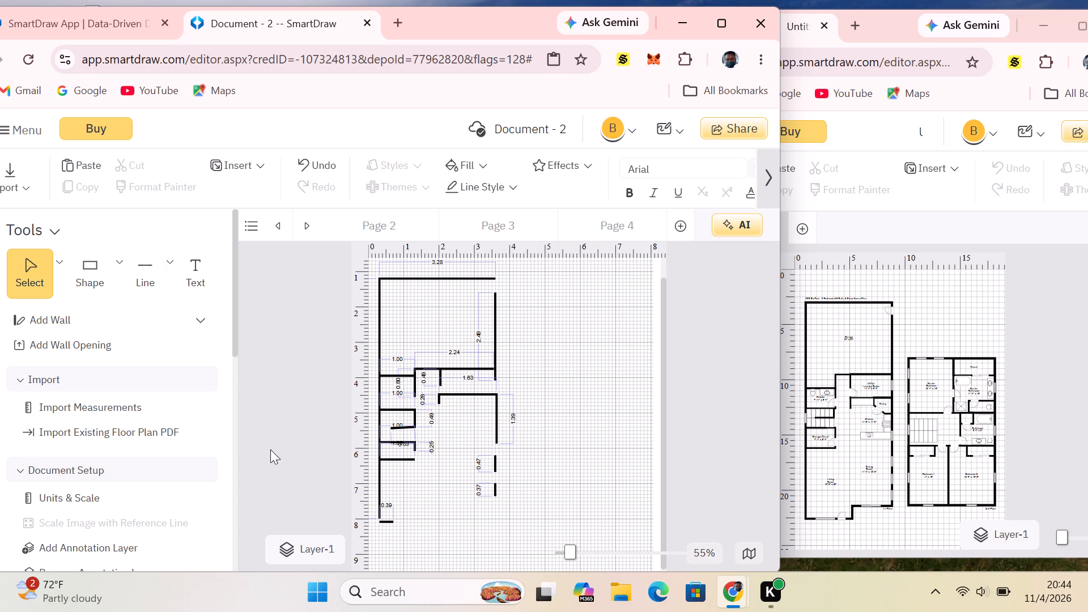
Draw a horizontal line about 0.33 long along the bottom wall, starting at about 1.67, 7.98.
left_click(141, 275)
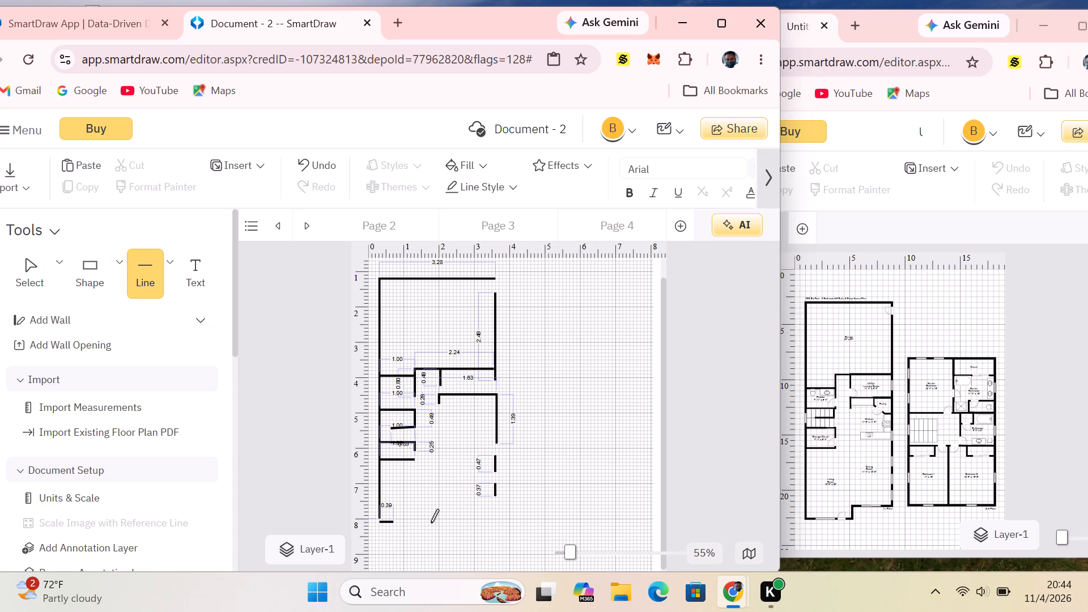
left_click_drag(428, 518, 436, 517)
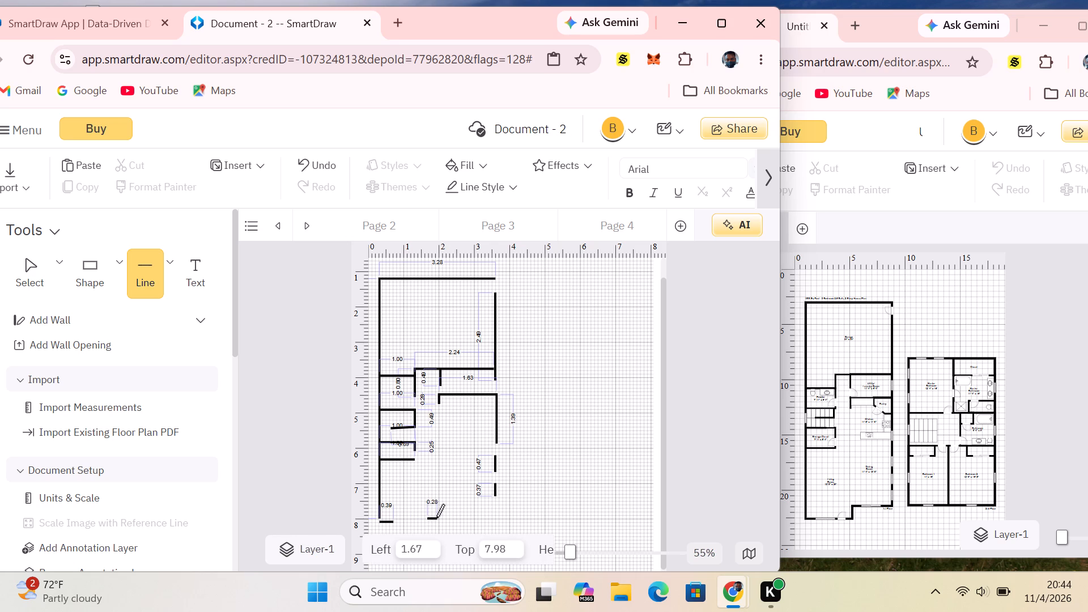
left_click_drag(436, 517, 438, 523)
left_click_drag(438, 523, 439, 517)
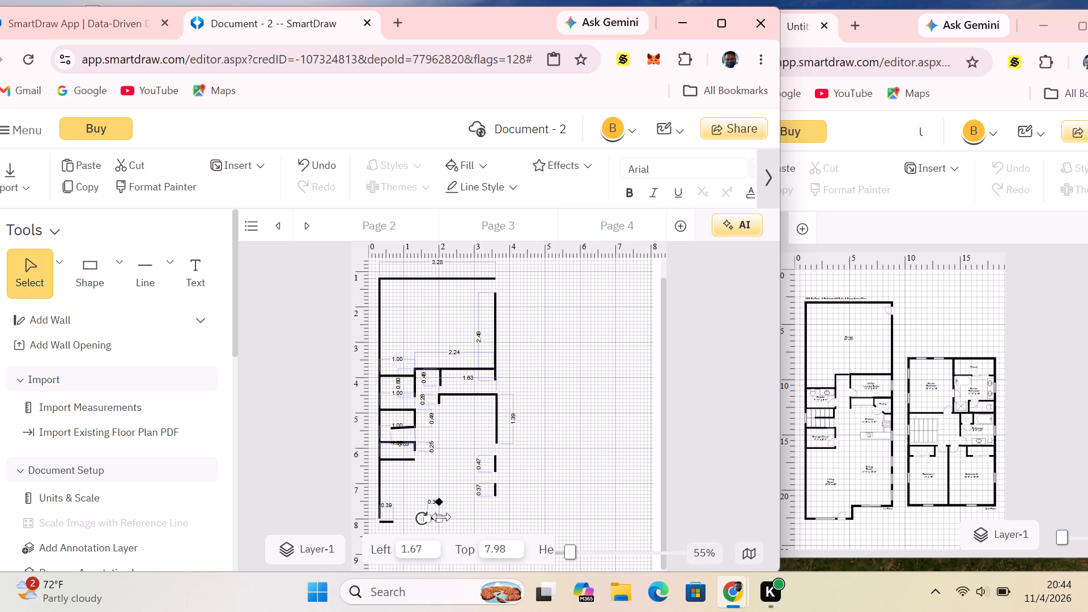
left_click(461, 508)
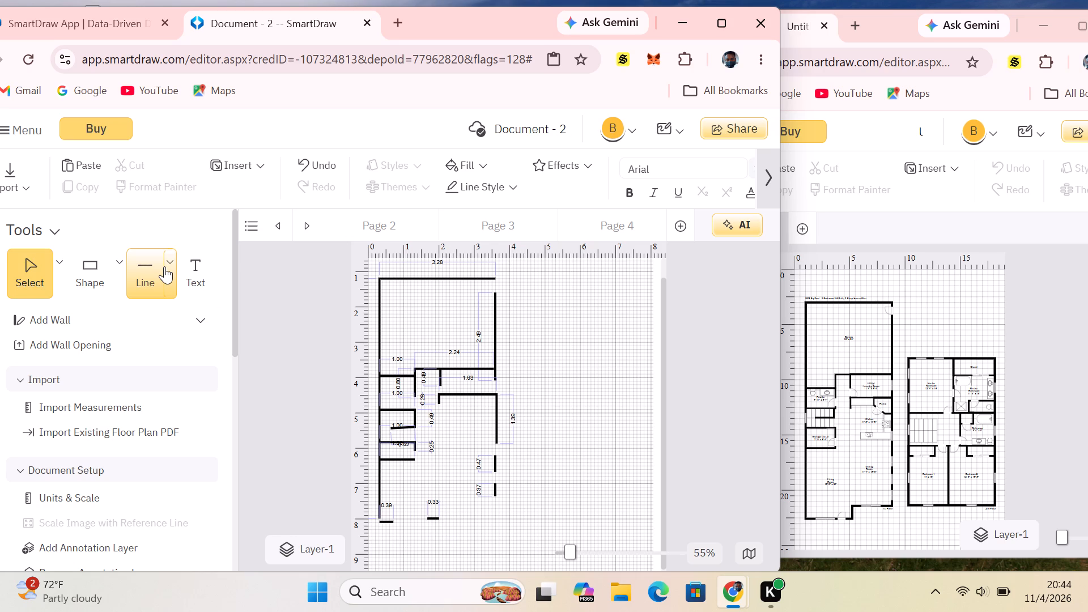
Draw a vertical line about 0.45 long upward from the right end of the 0.33-long bottom line.
left_click(161, 266)
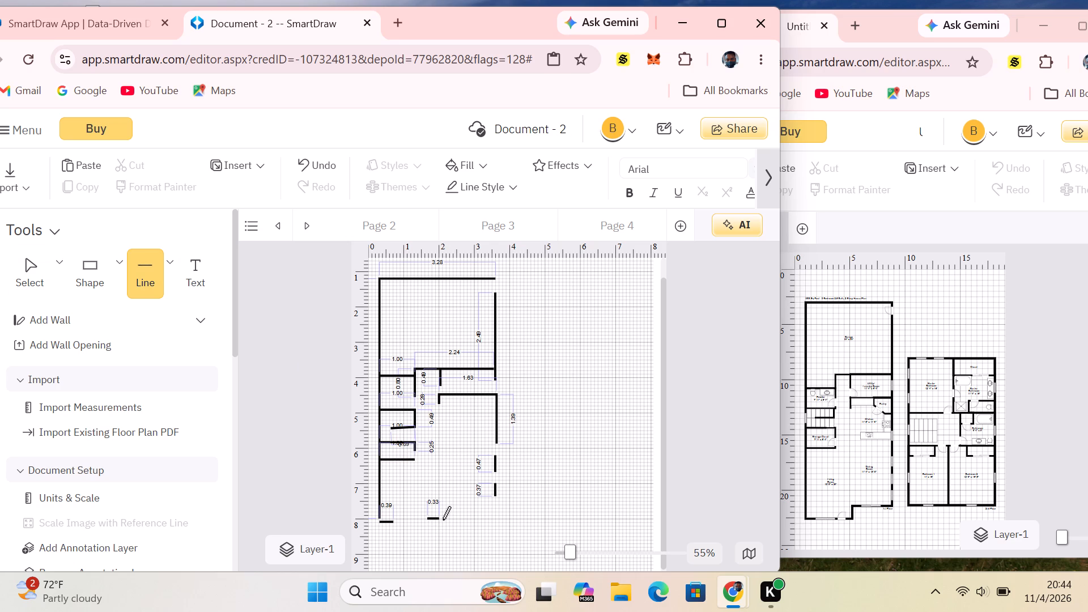
left_click_drag(436, 520, 438, 508)
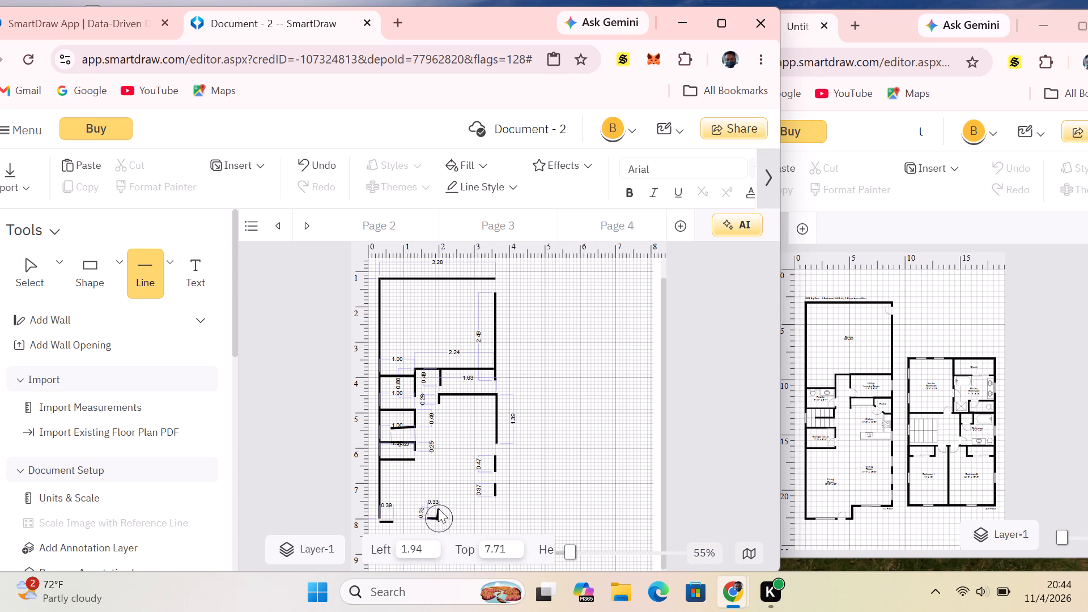
left_click_drag(438, 508, 437, 504)
left_click(480, 499)
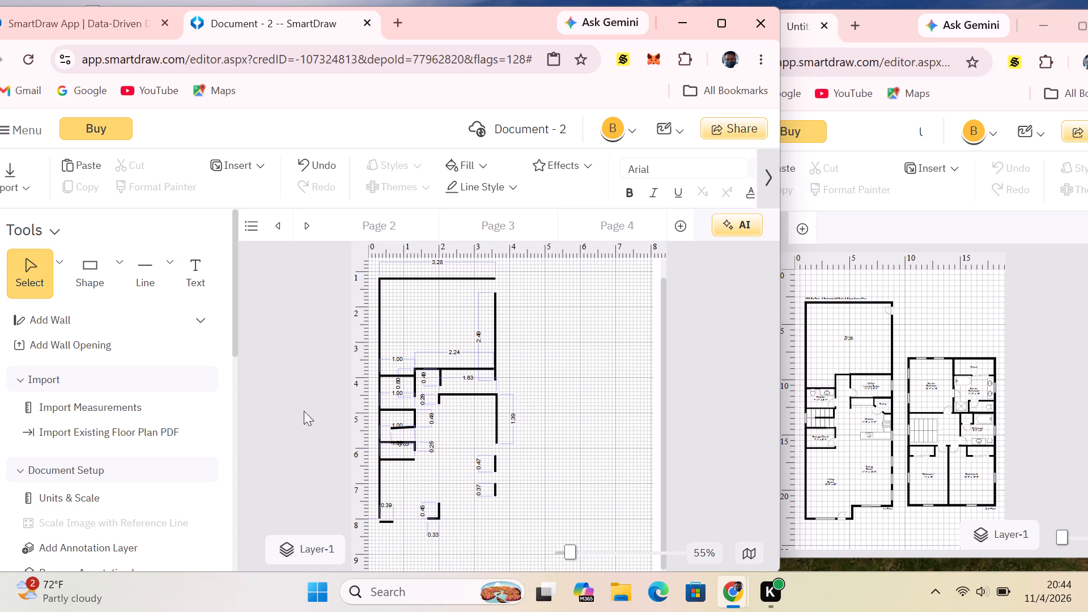
Draw a horizontal line about 0.35 long rightward from the top of the 0.45-long vertical line.
left_click(139, 270)
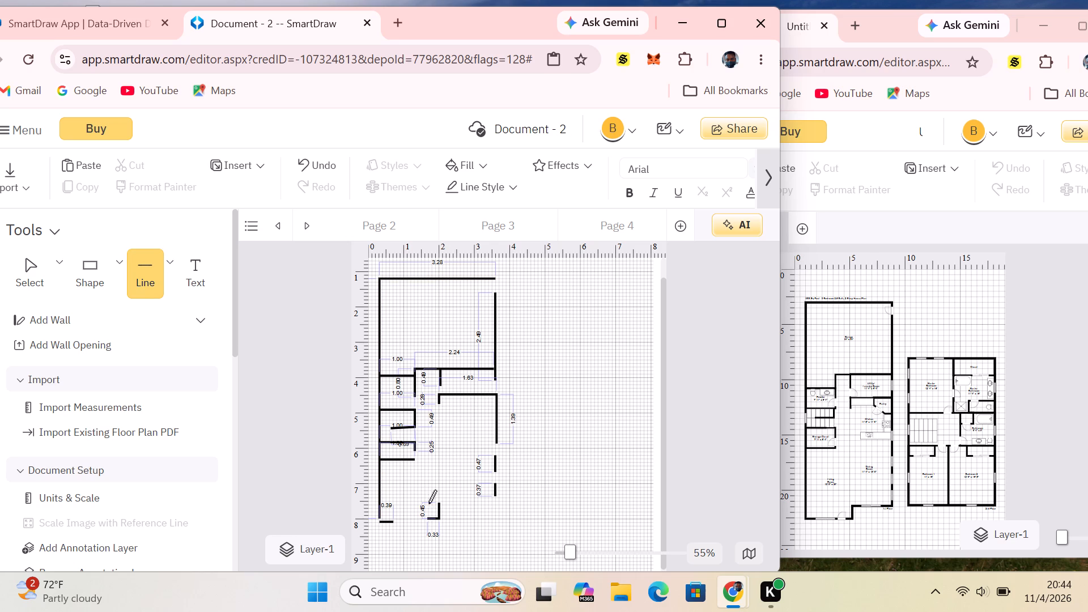
left_click_drag(440, 506, 449, 503)
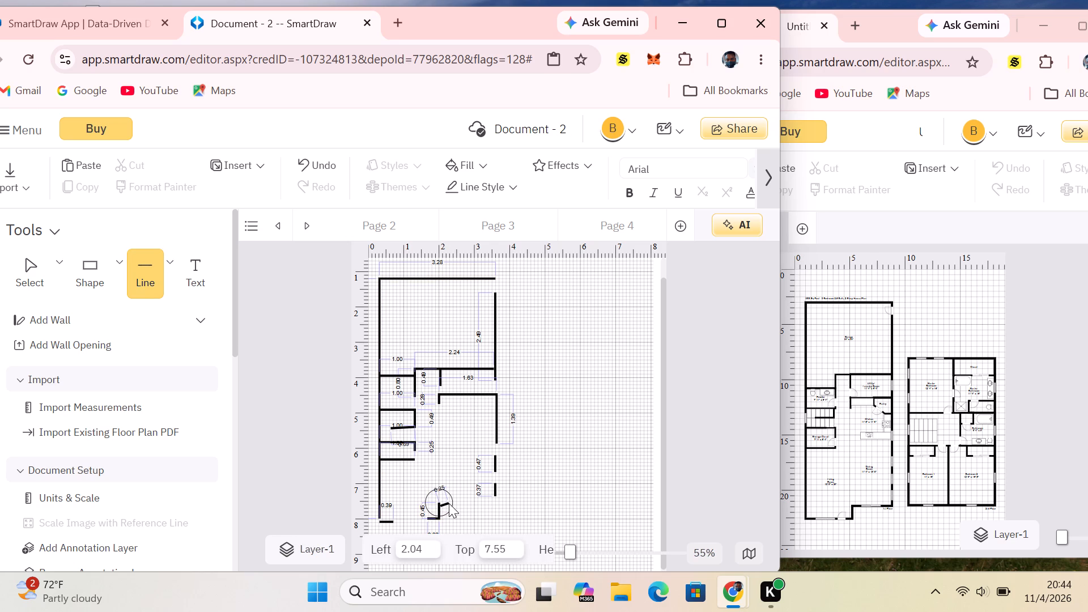
left_click_drag(449, 503, 457, 509)
left_click_drag(457, 509, 459, 504)
left_click_drag(459, 504, 460, 504)
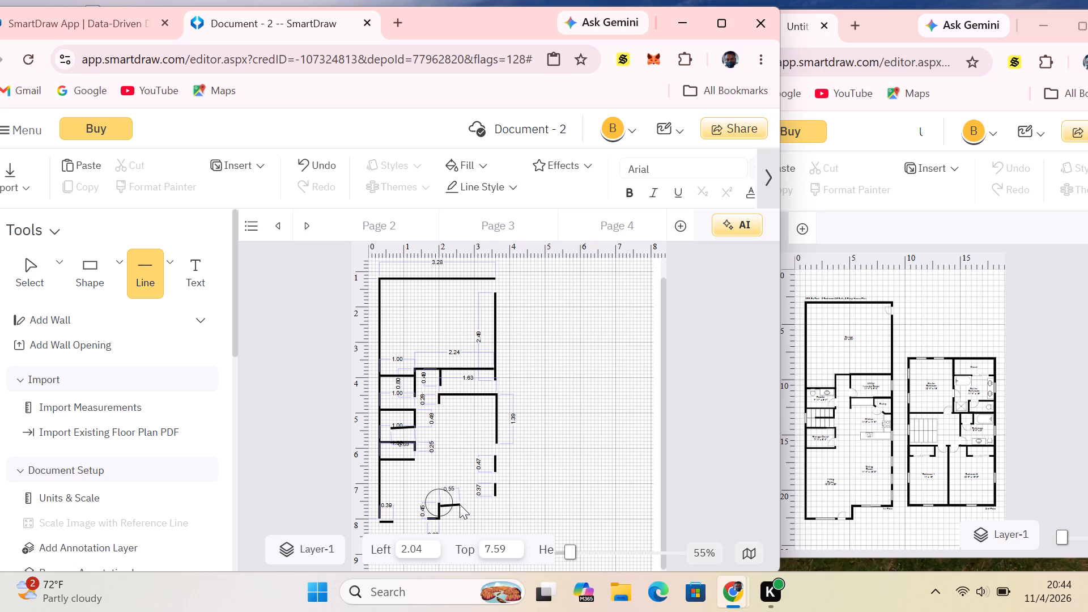
left_click_drag(460, 504, 460, 505)
left_click_drag(460, 505, 453, 506)
left_click(469, 505)
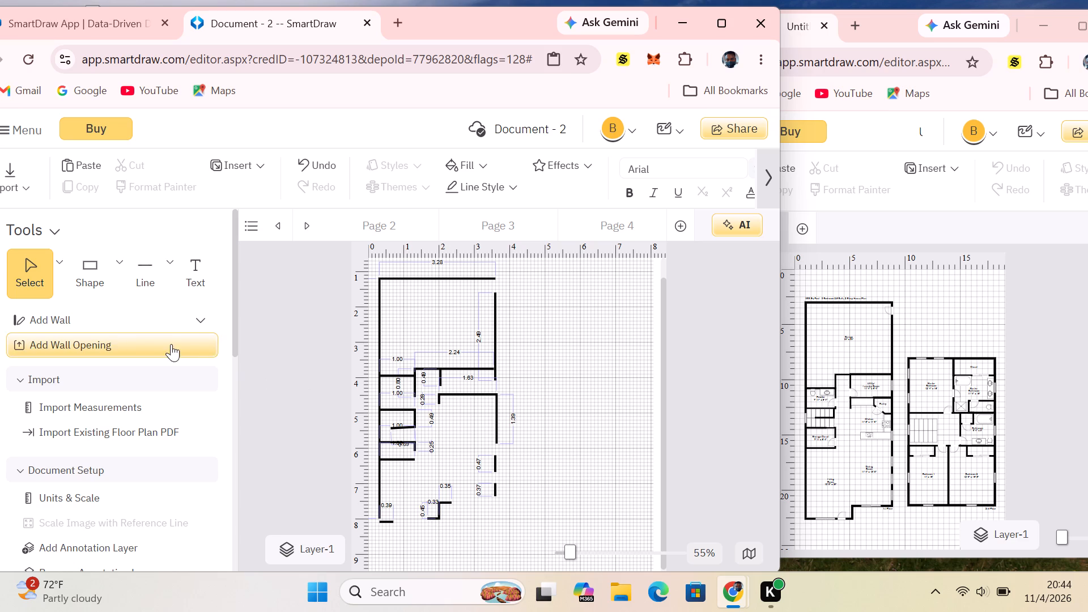
Draw a horizontal line about 0.59 long along the bottom wall, from about 3.04, 7.59 to beneath the right wall.
left_click(138, 279)
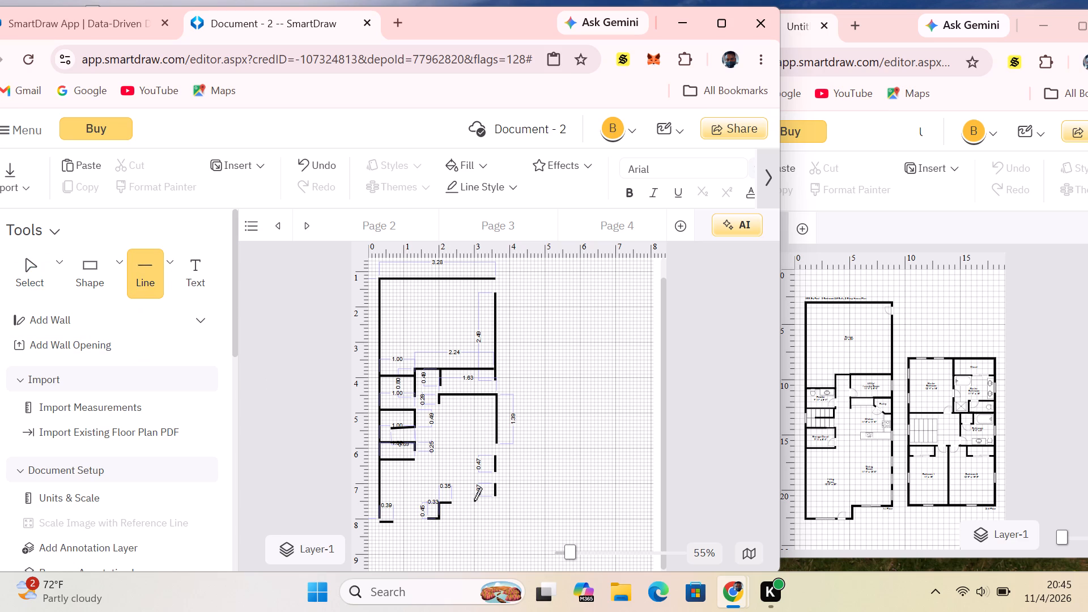
left_click_drag(475, 504, 500, 502)
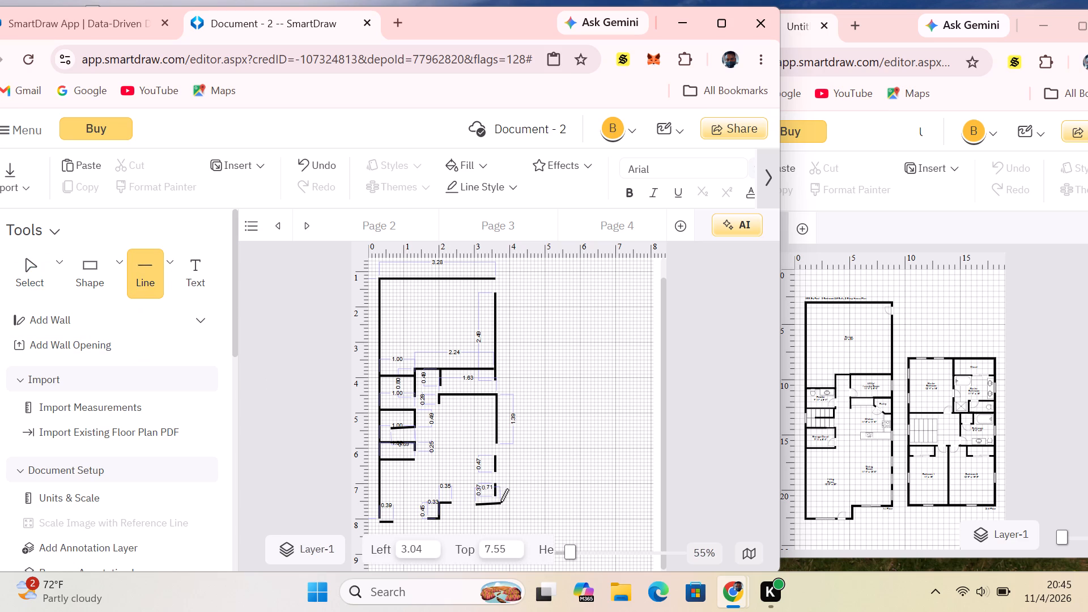
left_click_drag(500, 502, 497, 504)
left_click_drag(497, 504, 496, 504)
left_click(559, 476)
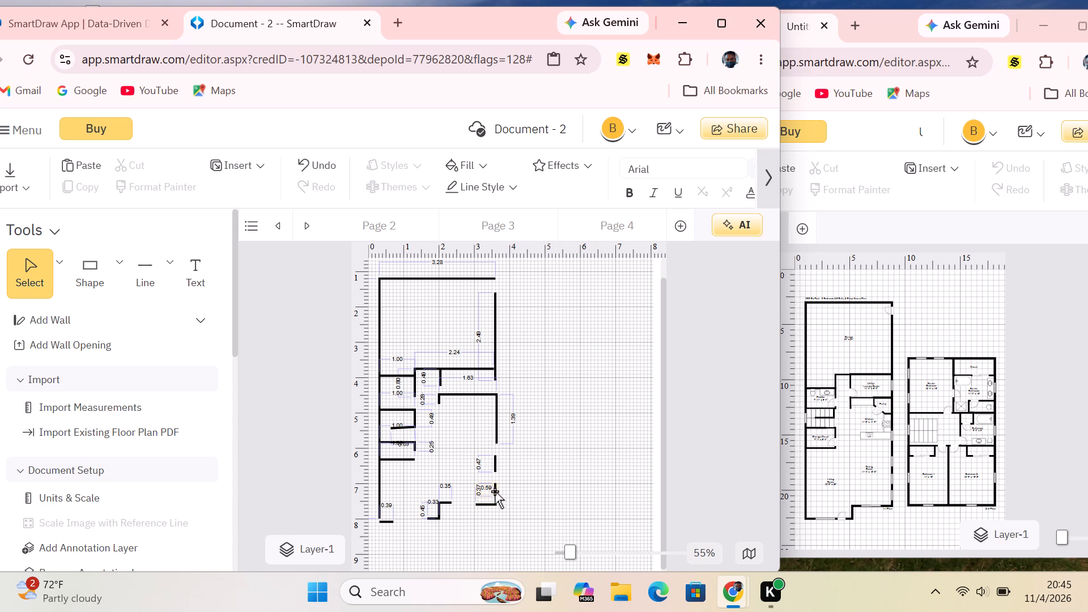
Extend the lowest right-wall segment down to the 0.59-long bottom line, making it about 0.57 long.
left_click(495, 491)
left_click_drag(496, 497, 495, 503)
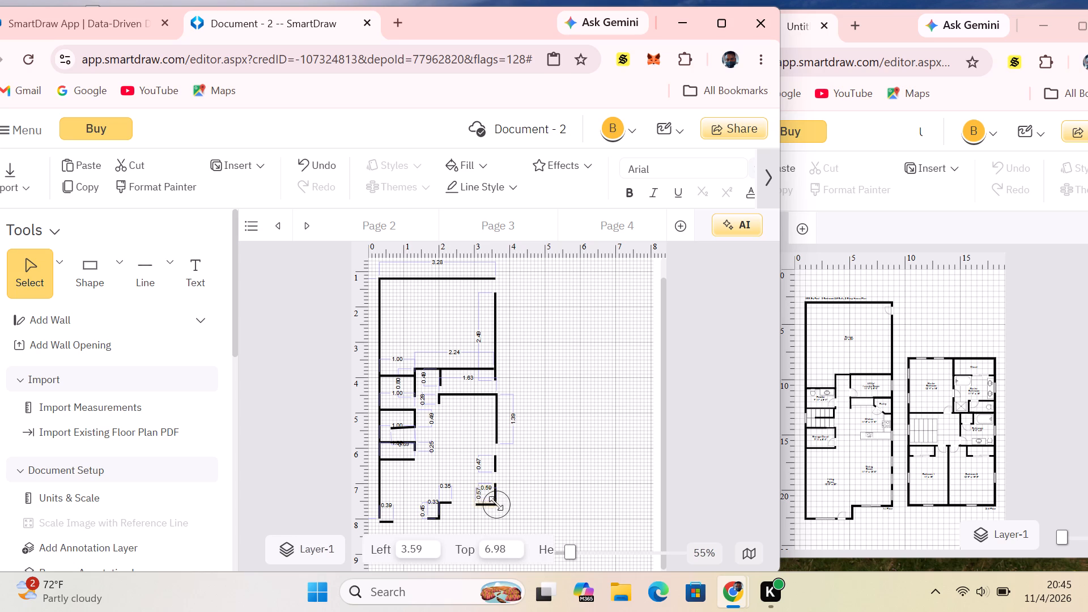
left_click(523, 467)
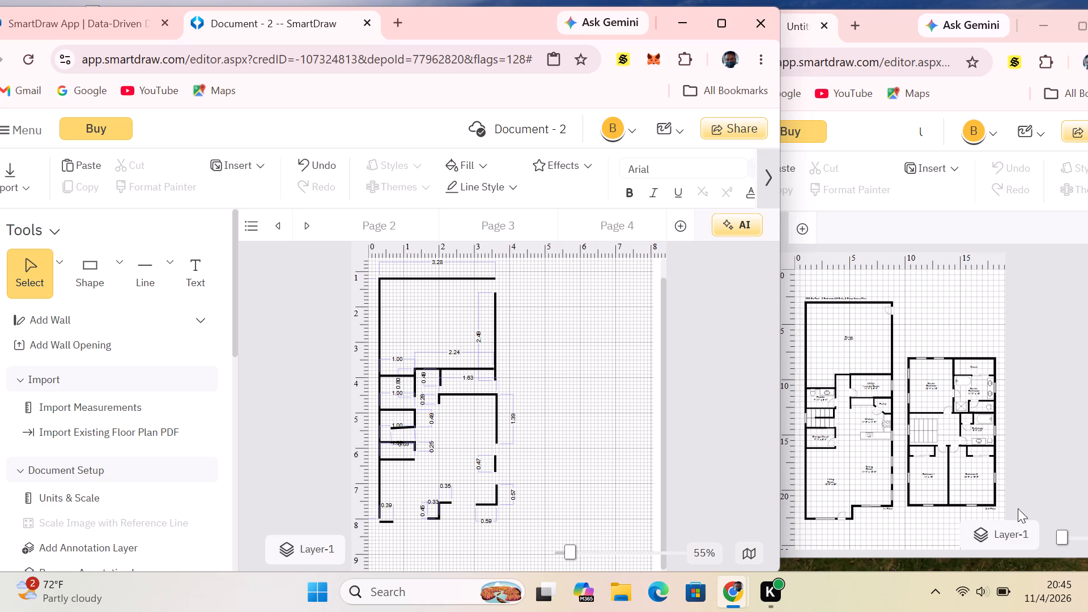
Examine the kitchen and lower rooms of the reference floor plan in the other SmartDraw window.
left_click(1072, 540)
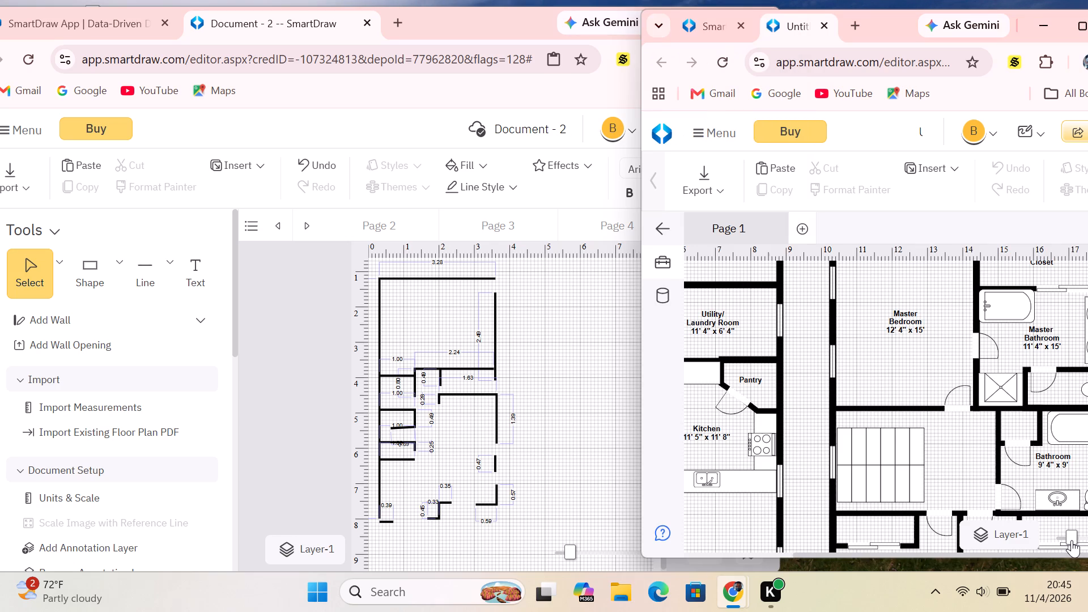
left_click(1064, 539)
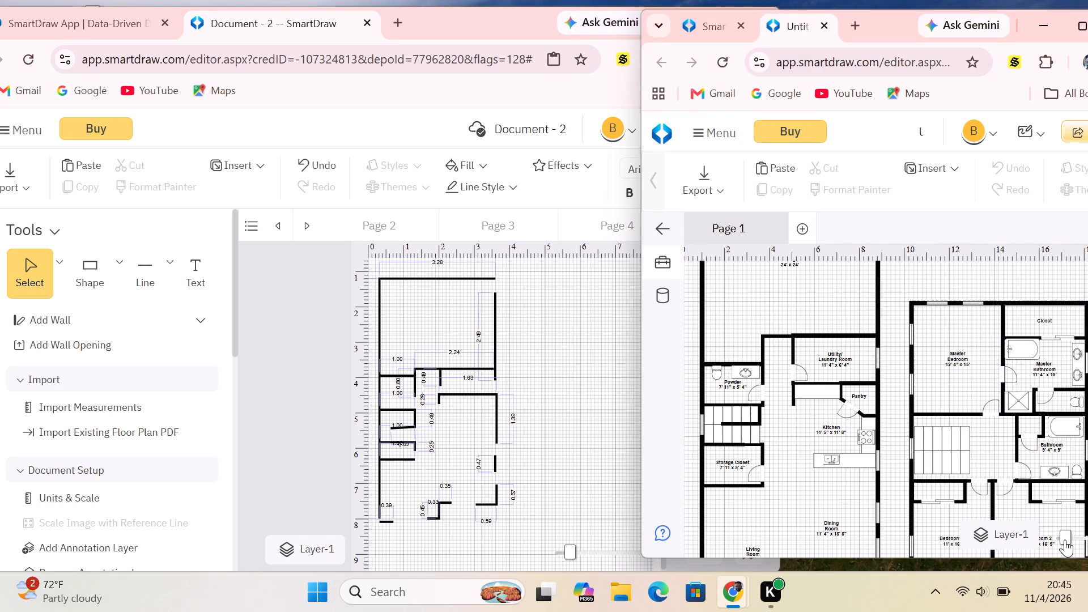
left_click(1065, 538)
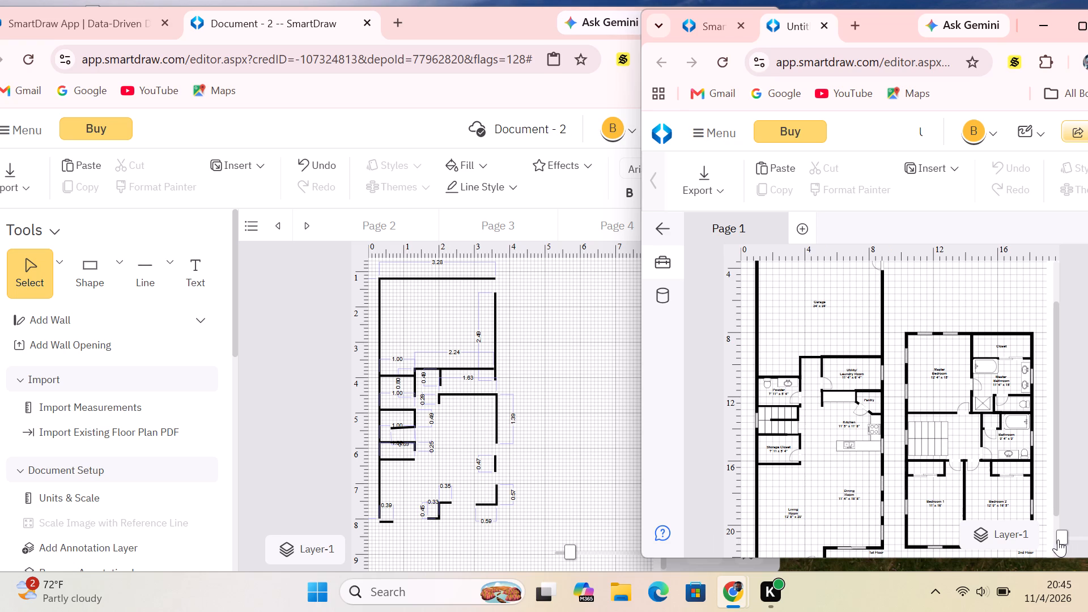
left_click_drag(1064, 537, 1060, 537)
left_click_drag(1060, 537, 1055, 538)
left_click_drag(1060, 533, 1055, 533)
scroll(944, 454, "down", 3)
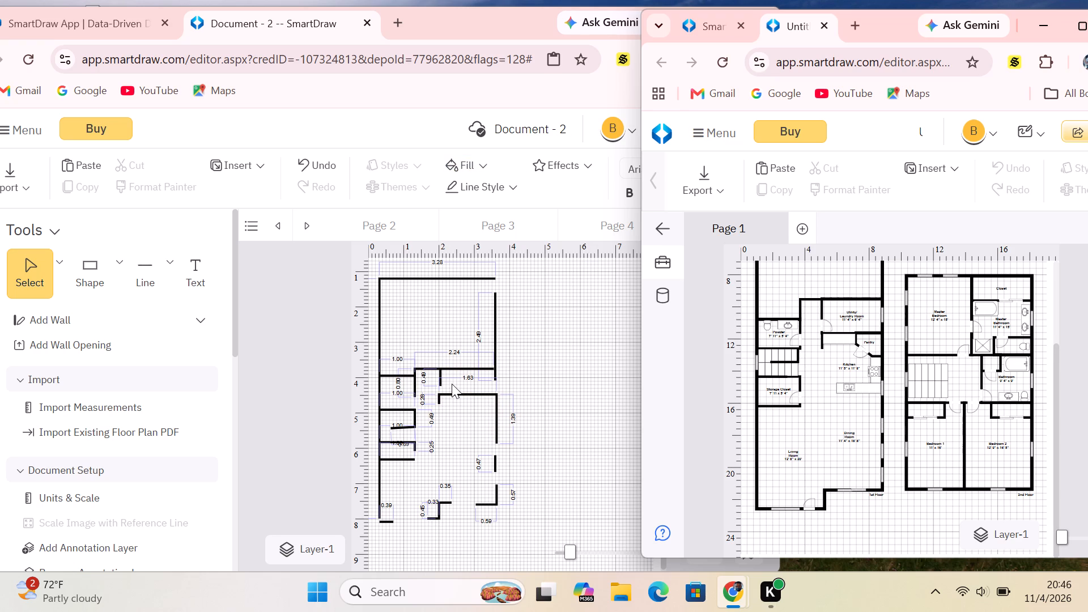
In Document - 2, add a narrow horizontal rectangle as the kitchen counter against the right wall, at about 2.51, 5.35.
left_click(121, 265)
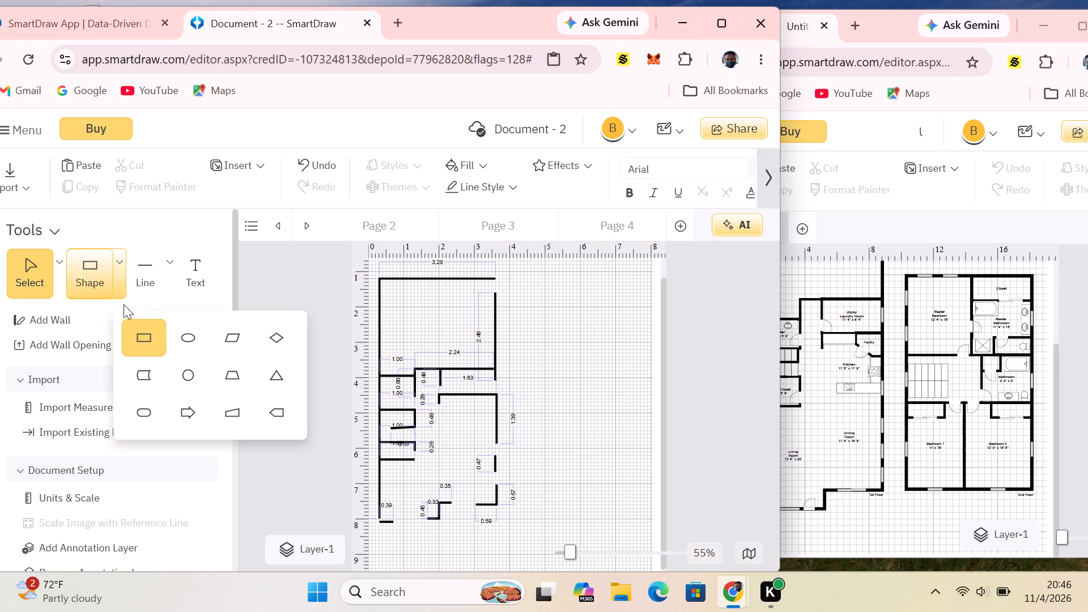
left_click(135, 333)
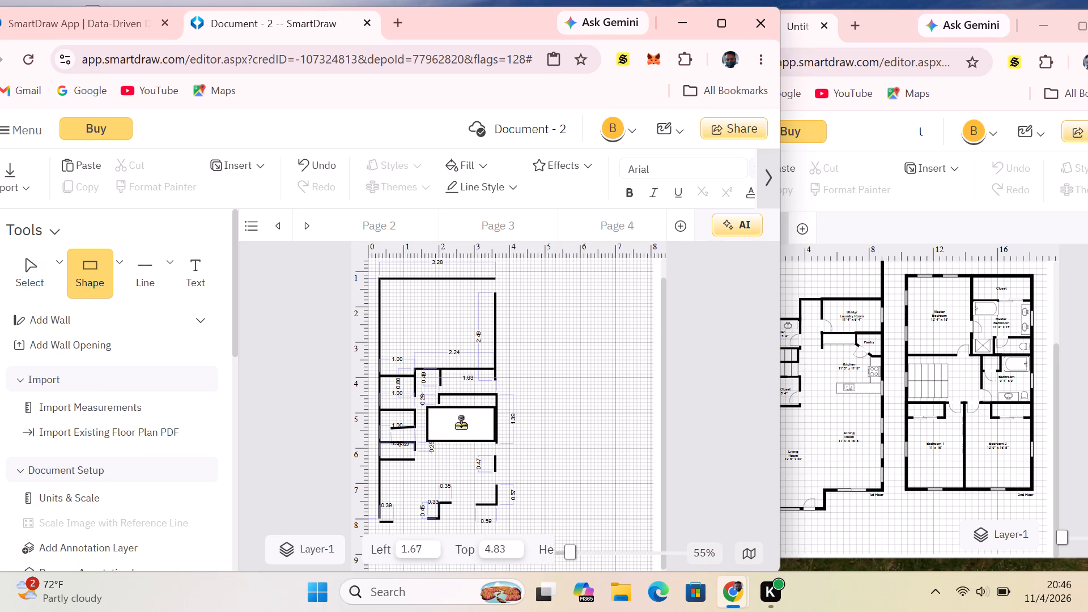
left_click(461, 424)
left_click_drag(461, 408, 459, 420)
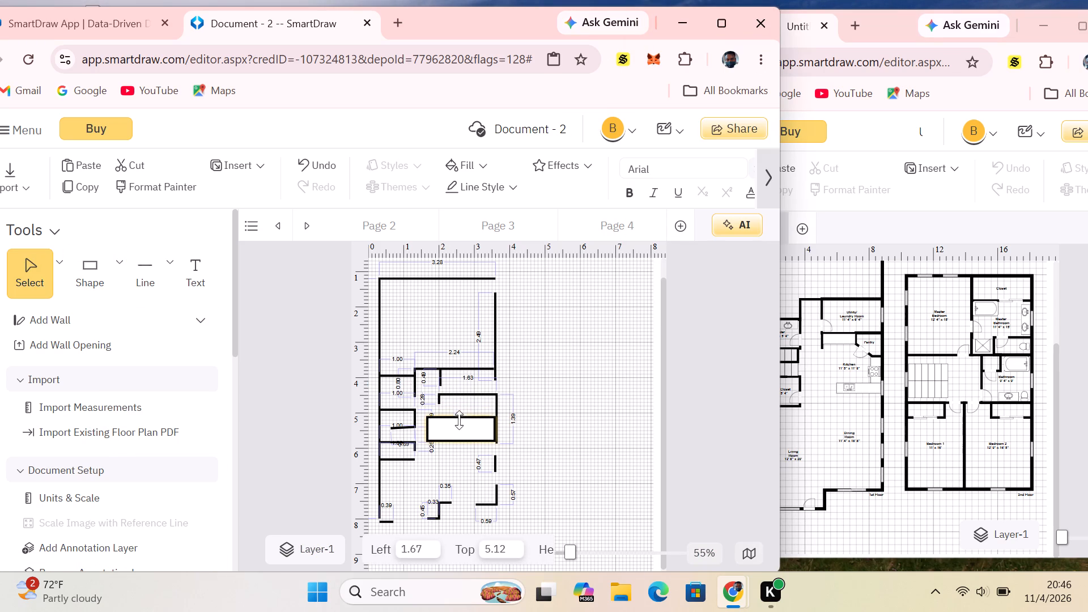
left_click_drag(459, 420, 460, 426)
left_click_drag(464, 440, 462, 435)
left_click(474, 432)
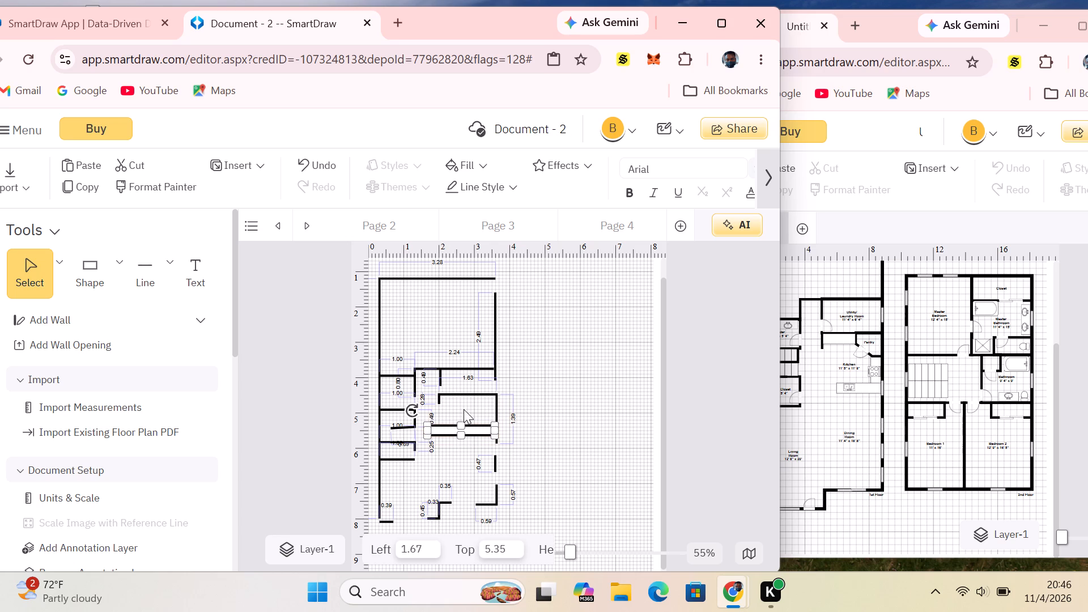
left_click_drag(431, 431, 461, 436)
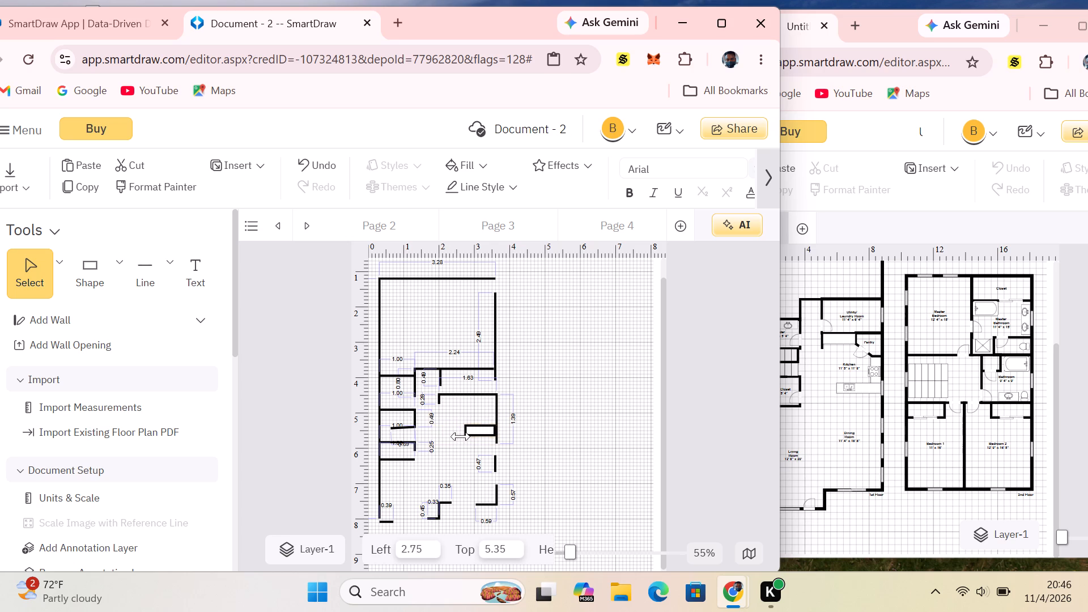
left_click_drag(461, 436, 457, 434)
left_click(572, 361)
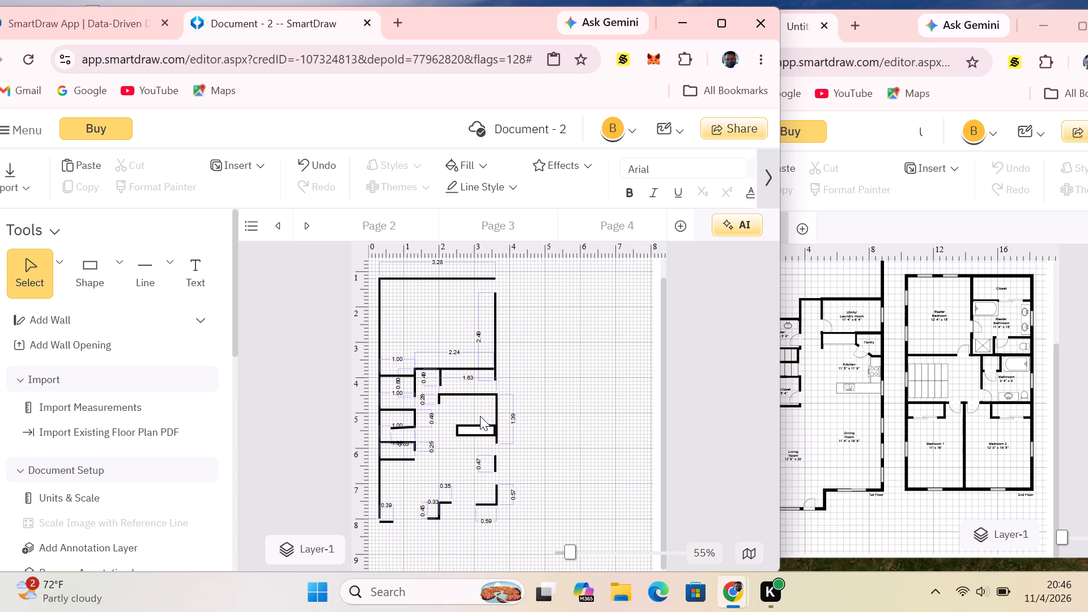
Give the kitchen counter rectangle a thin outline thickness.
right_click(473, 431)
left_click(511, 188)
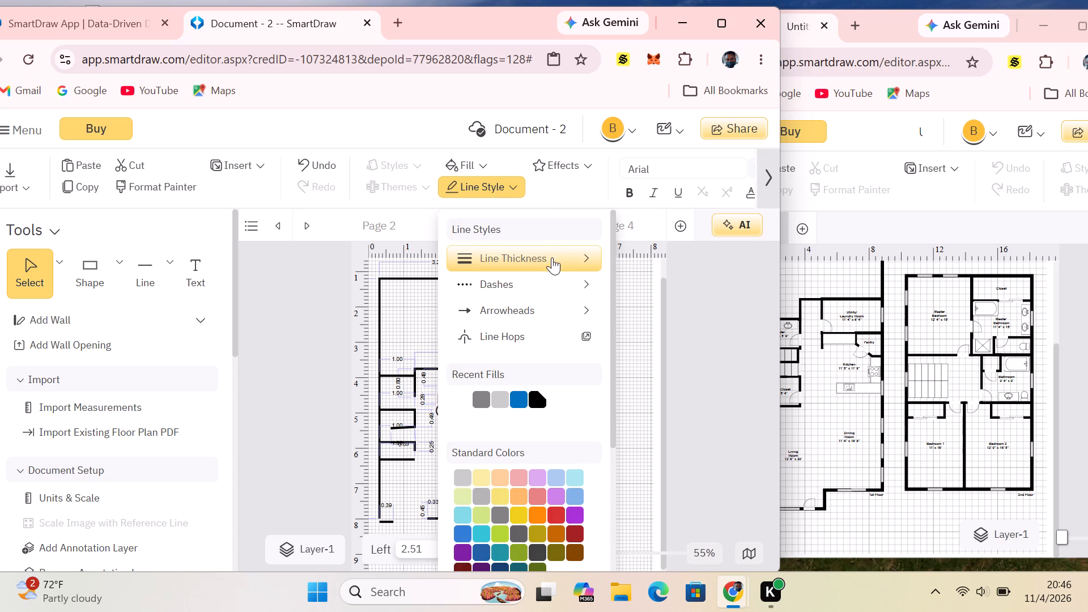
left_click(556, 262)
left_click(635, 291)
left_click(630, 320)
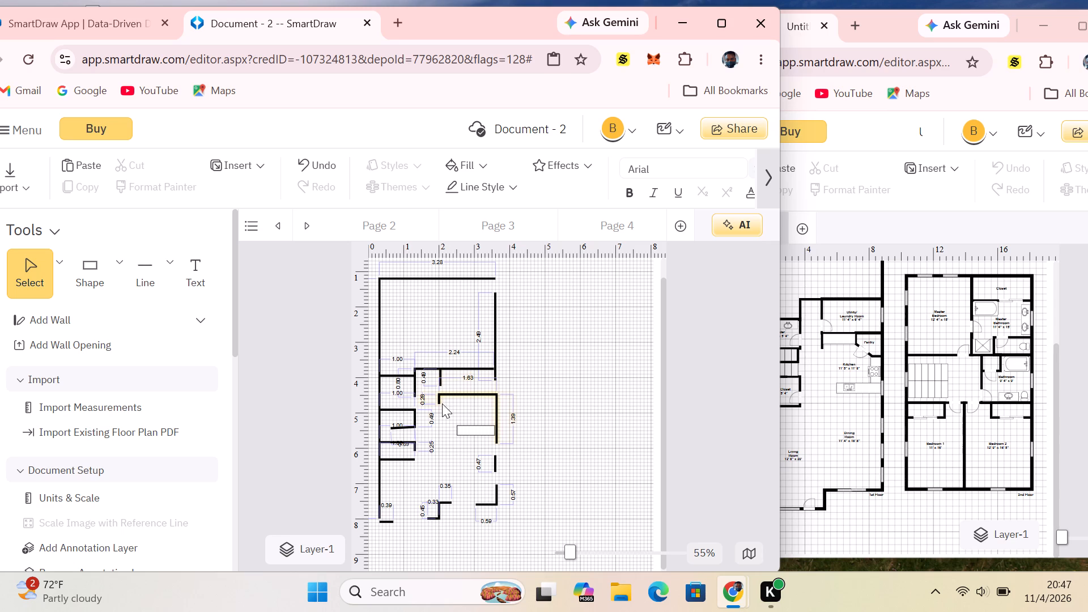
Draw a vertical line about 0.39 long downward from the kitchen's top wall, starting at about 2.79, 4.47.
scroll(549, 369, "down", 1)
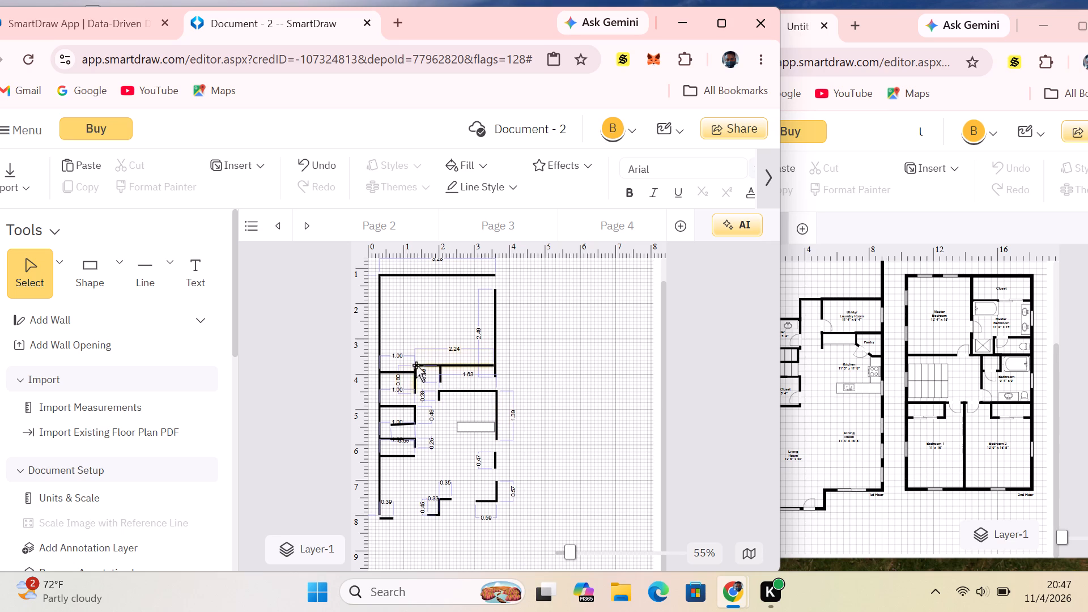
left_click(139, 260)
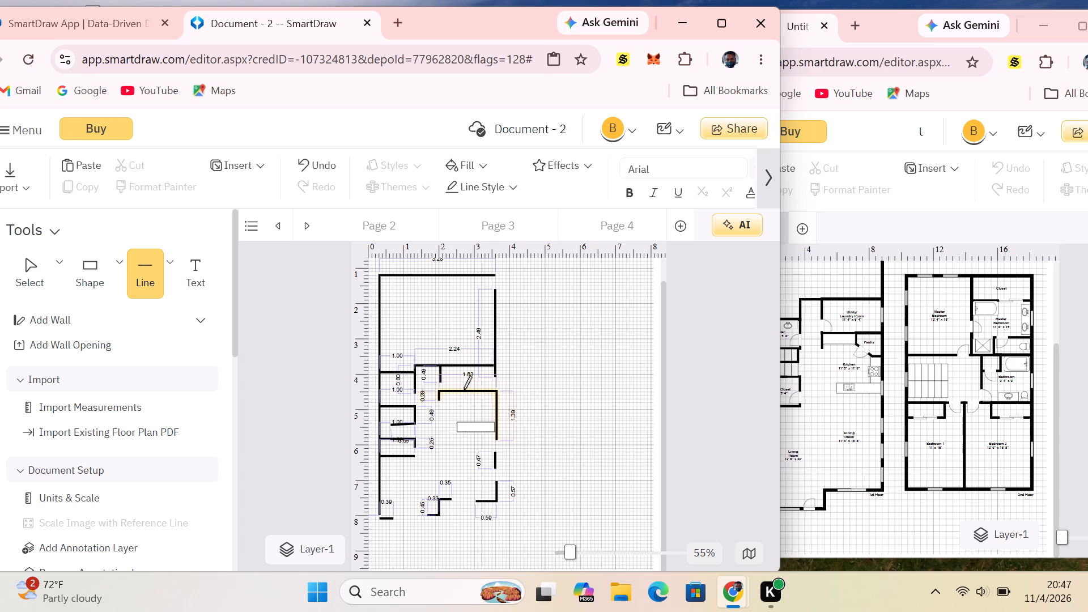
left_click_drag(466, 392, 466, 396)
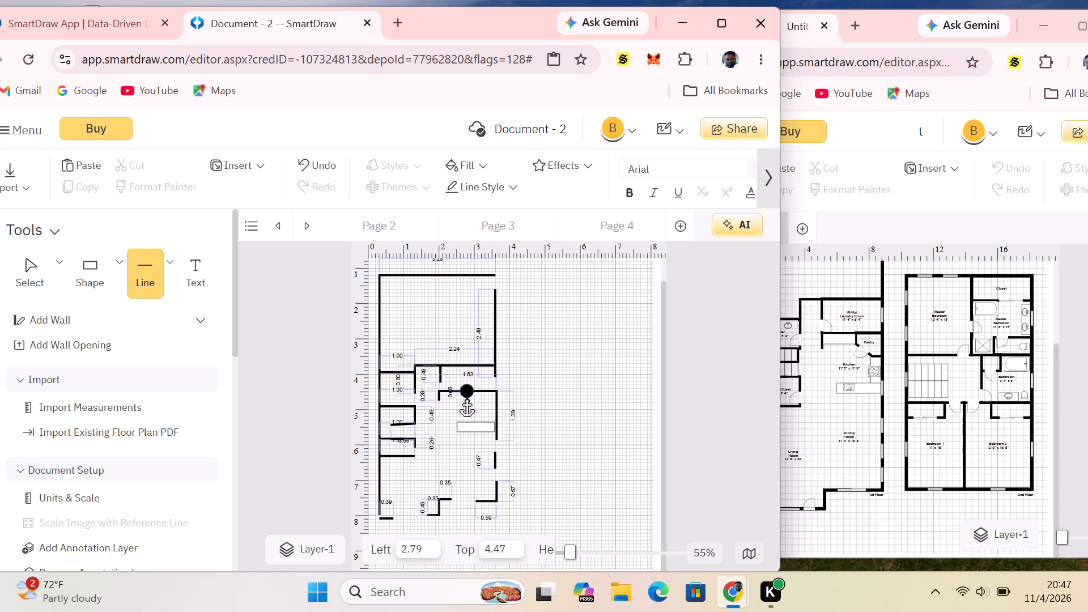
left_click_drag(466, 396, 467, 404)
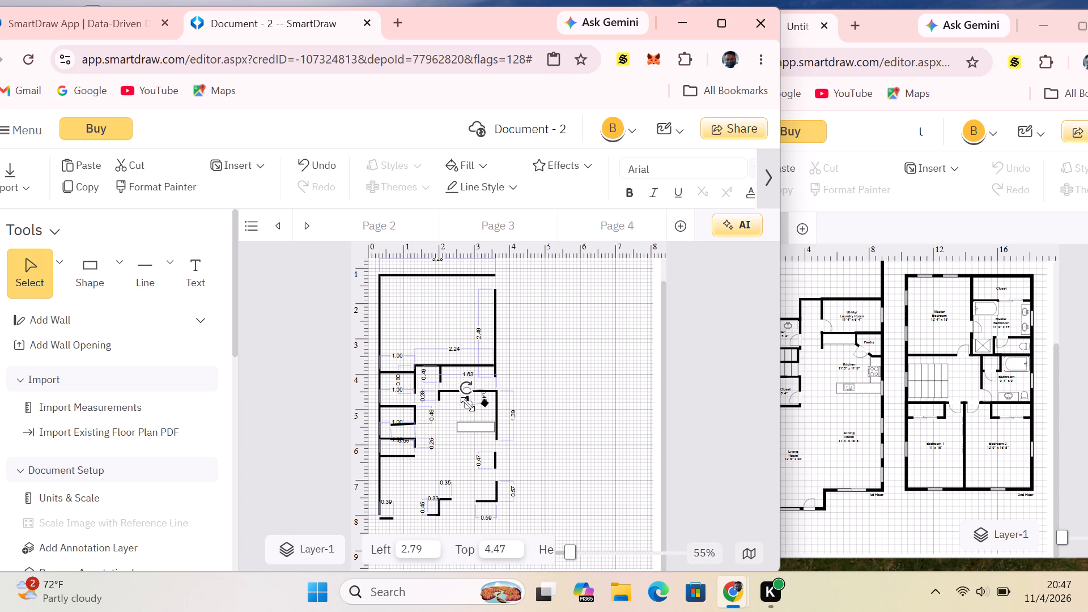
left_click(563, 333)
left_click(469, 402)
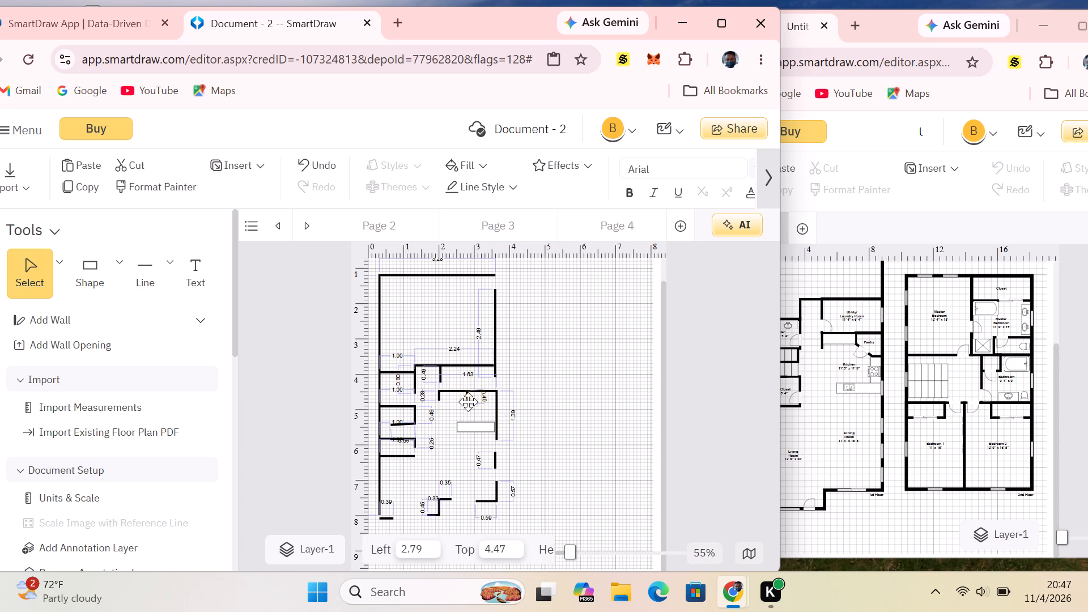
left_click(469, 403)
left_click(570, 317)
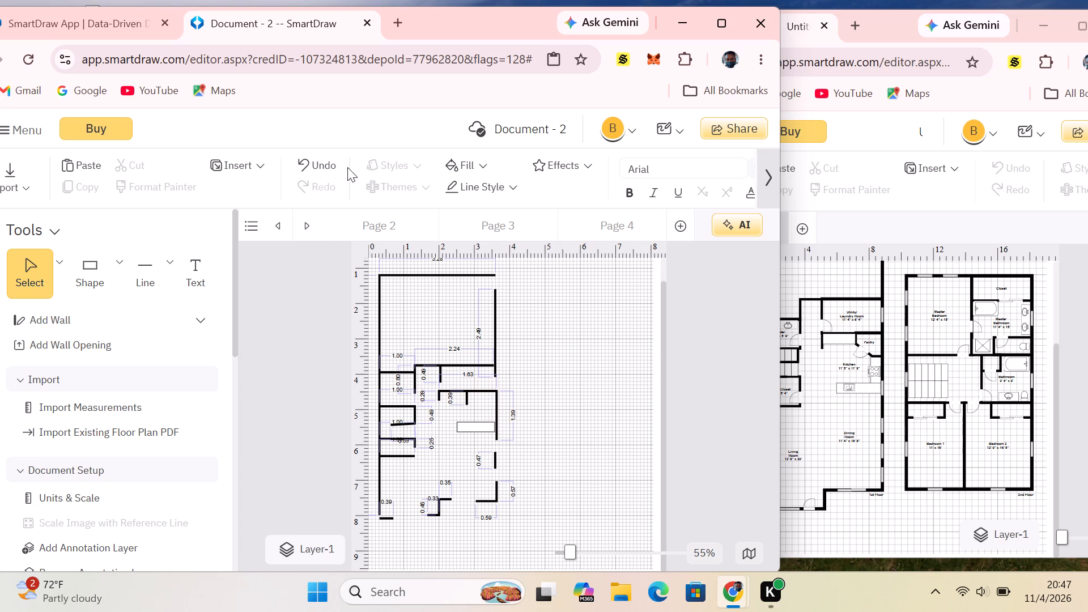
Draw two short pantry wall stubs: a slanted one from the vertical line's lower end at about 2.79, 4.83, and a horizontal one meeting the right wall.
left_click(144, 277)
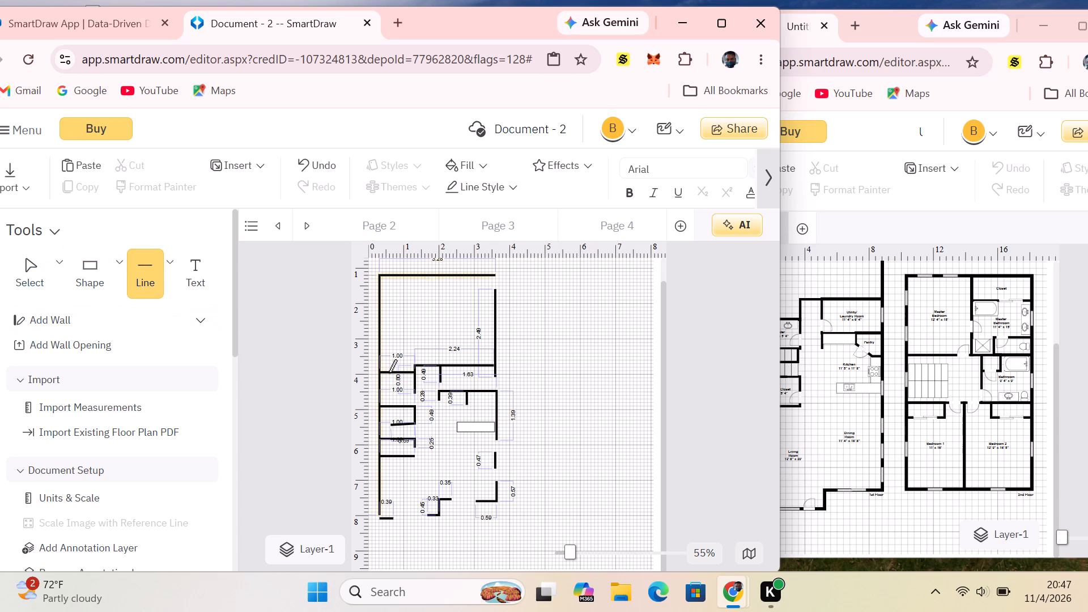
left_click_drag(466, 403, 478, 407)
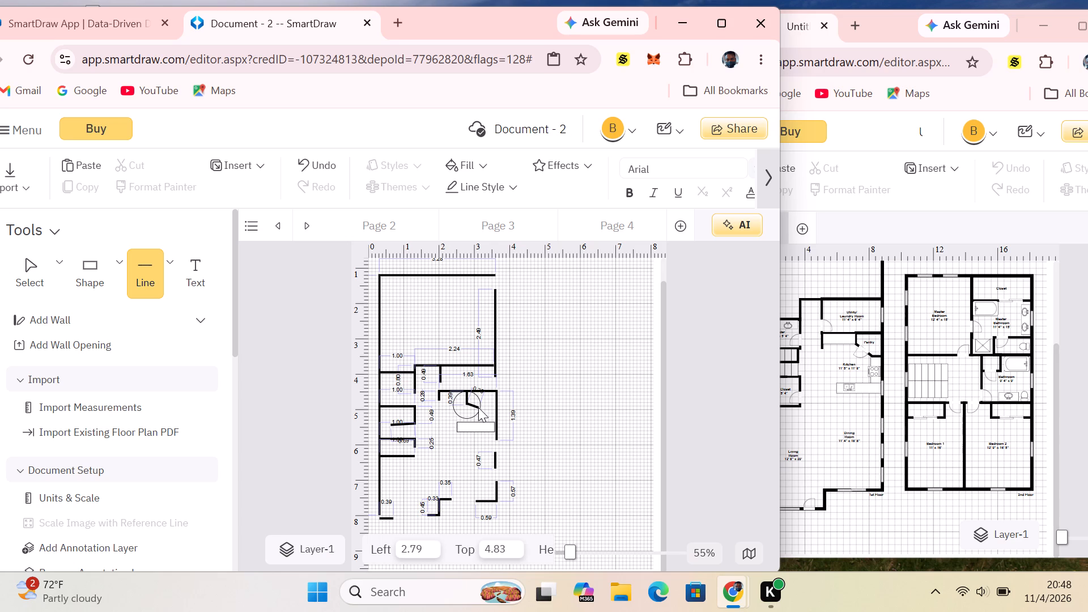
left_click_drag(478, 407, 472, 405)
left_click(560, 369)
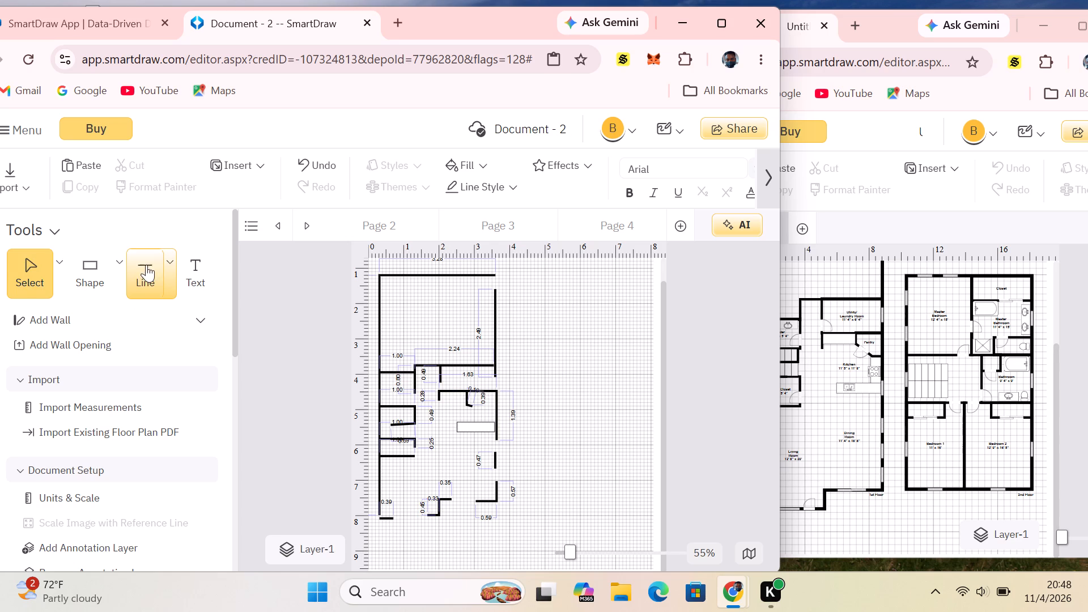
left_click(161, 261)
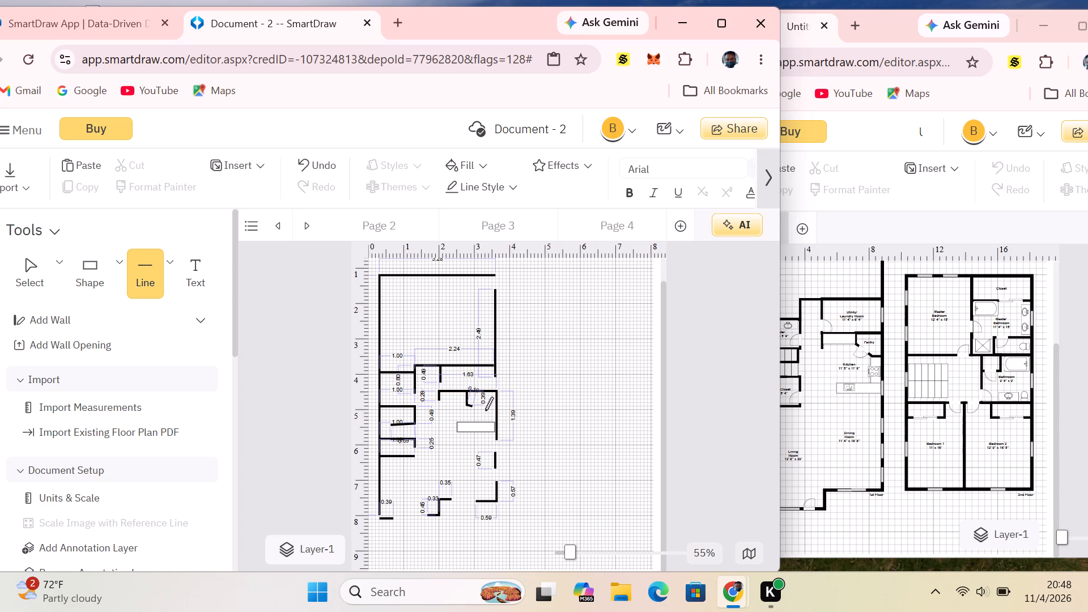
left_click_drag(487, 413, 495, 413)
left_click(563, 360)
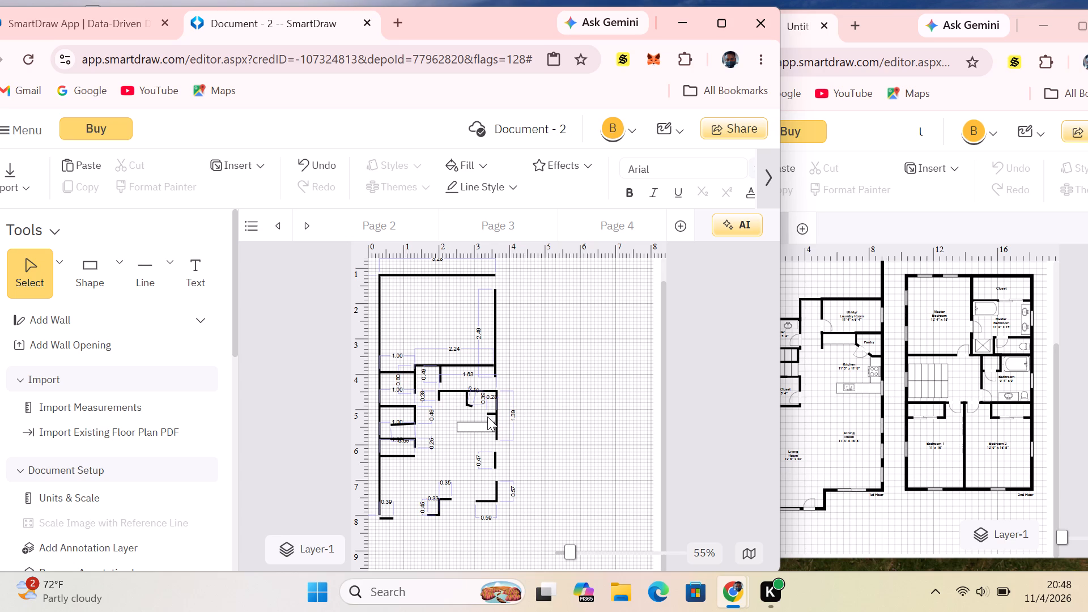
Draw a short diagonal pantry wall line up-left from the horizontal stub's left end, with its top at about 3.12, 5.00.
left_click_drag(164, 273, 166, 281)
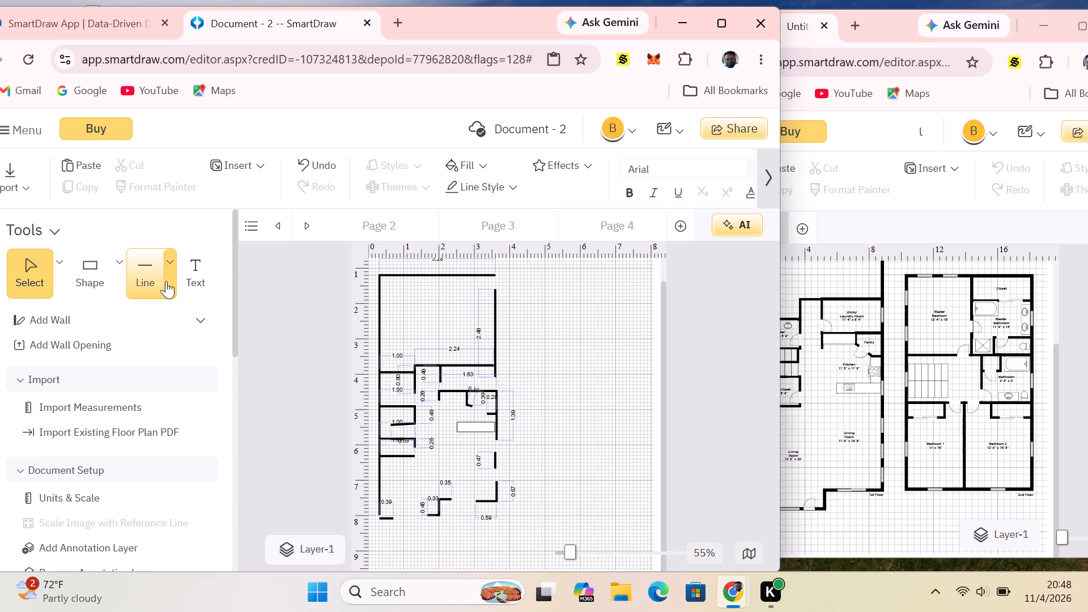
left_click_drag(166, 281, 175, 299)
left_click(154, 280)
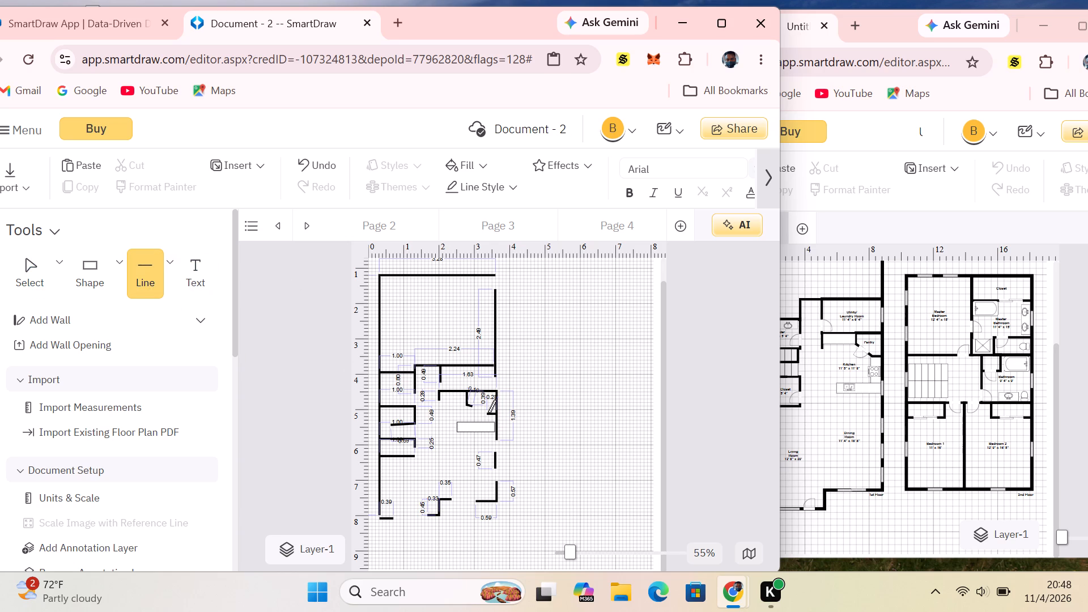
left_click_drag(486, 414, 475, 408)
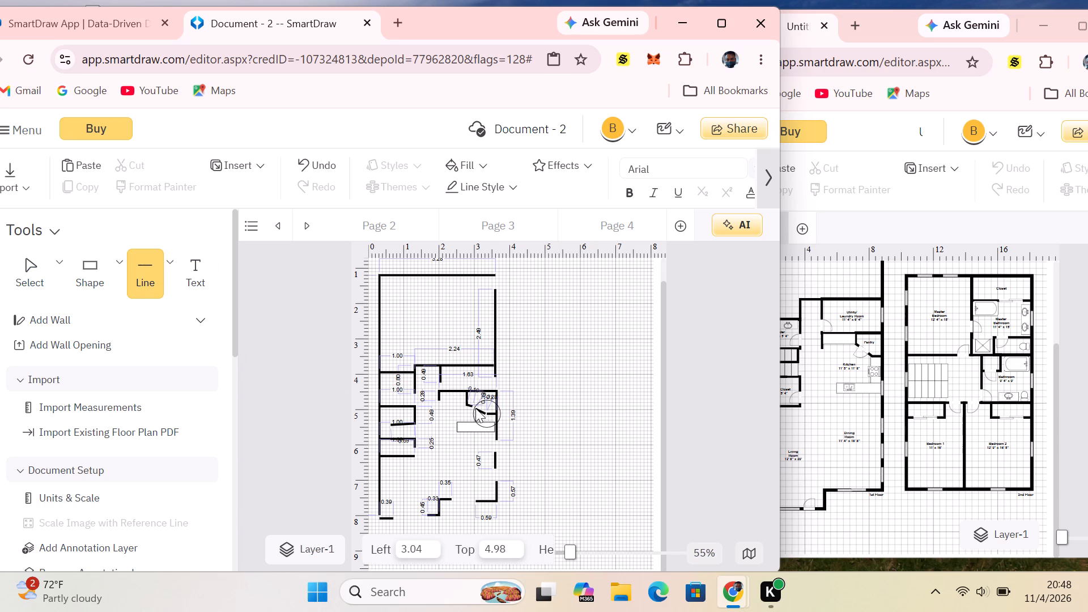
left_click_drag(475, 408, 478, 410)
left_click_drag(478, 410, 477, 409)
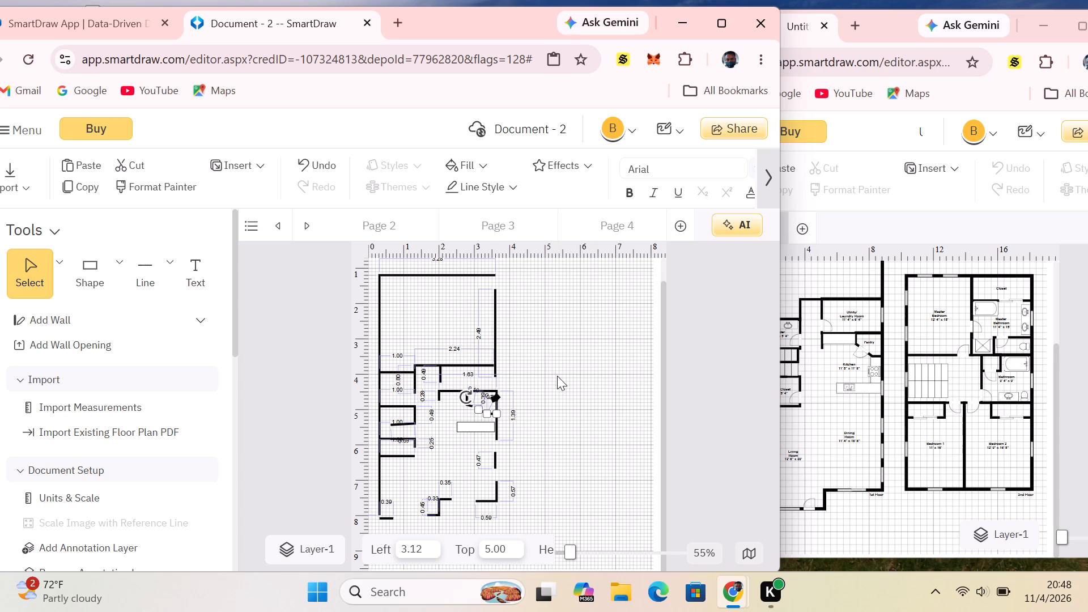
left_click(557, 376)
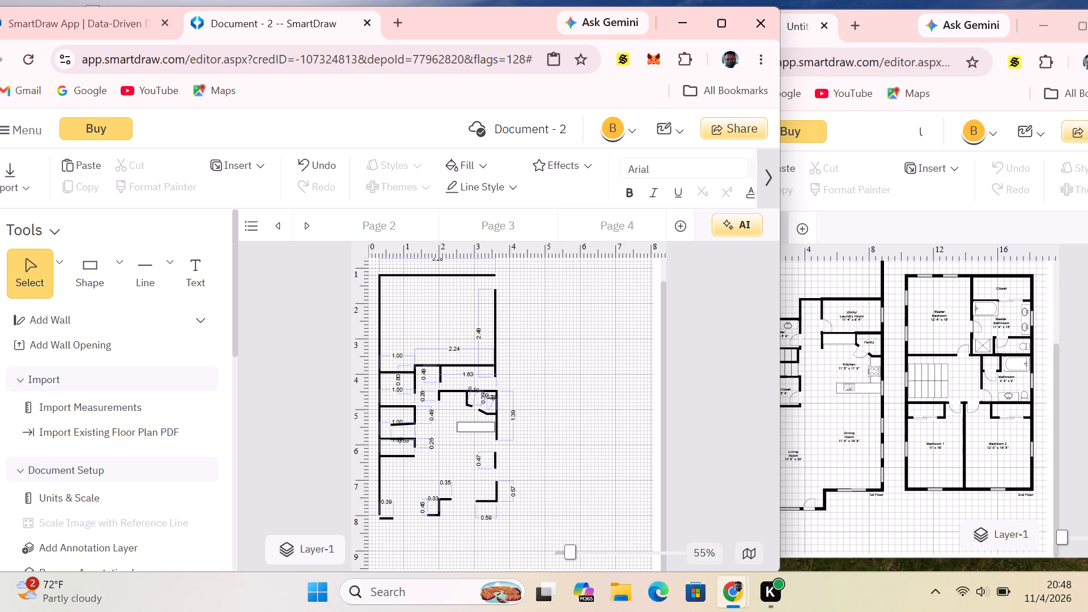
Examine the second-floor layout of the reference plan in the other SmartDraw window, and return to Document - 2.
left_click(1076, 27)
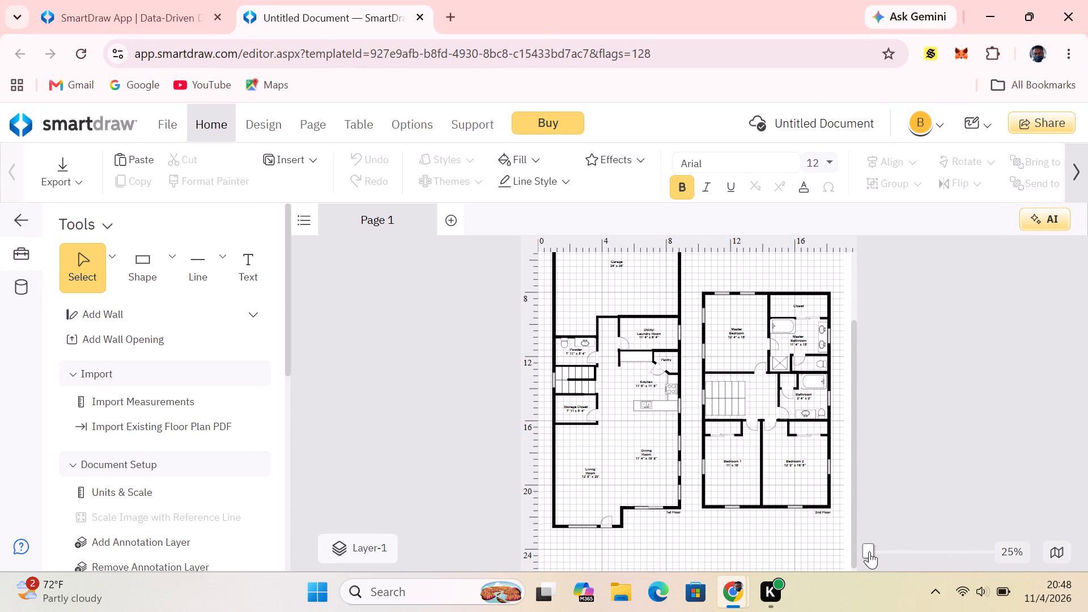
left_click_drag(867, 551, 846, 550)
scroll(869, 551, "down", 7)
left_click_drag(869, 549, 865, 550)
left_click_drag(865, 550, 862, 550)
left_click(1034, 13)
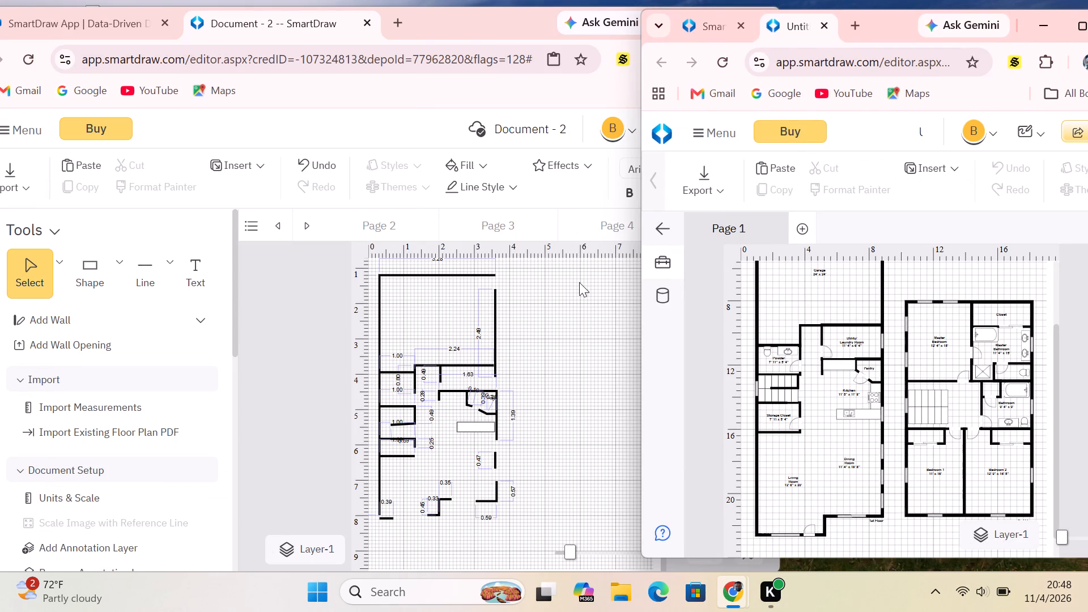
left_click(584, 290)
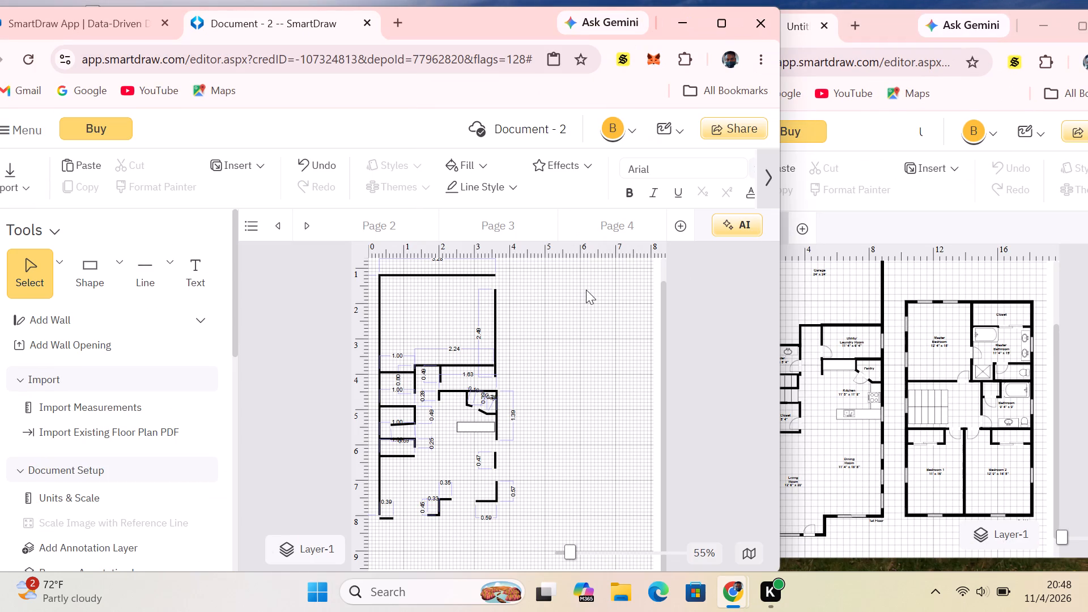
scroll(834, 399, "up", 1)
scroll(834, 399, "down", 1)
Draw the second floor's upper-left corner: a horizontal line about 0.51 long at 4.43, 2.59 and a vertical line about 0.43 down from its left end.
left_click(151, 272)
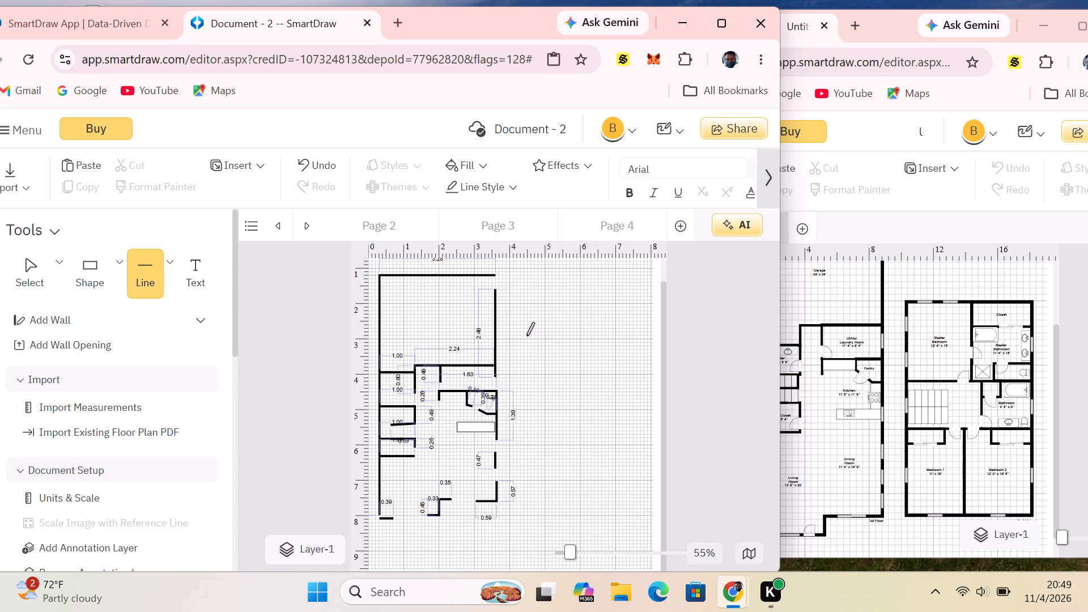
left_click_drag(525, 324, 529, 322)
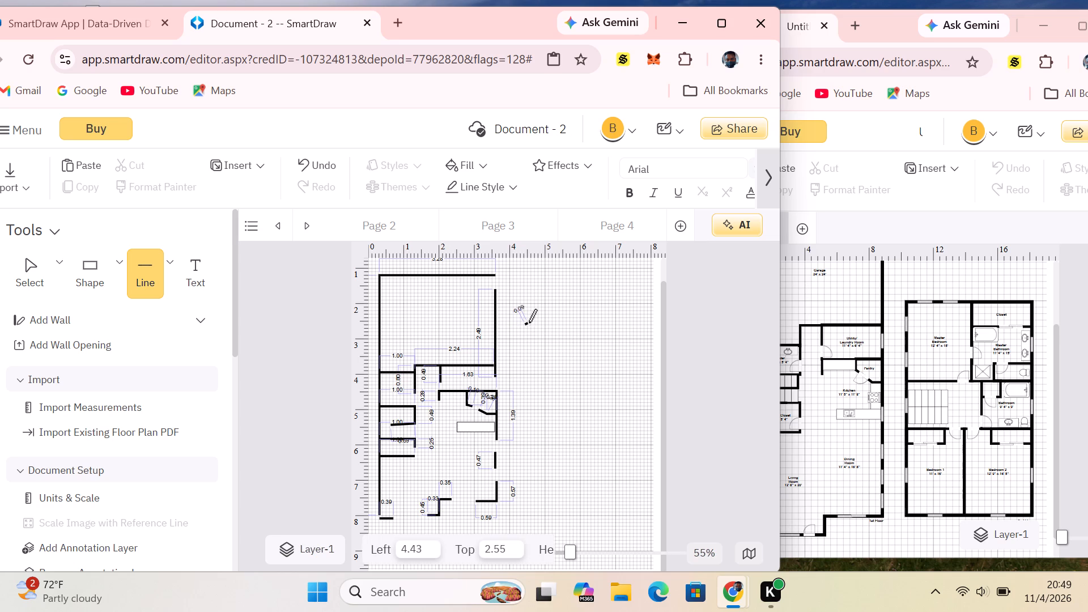
left_click_drag(529, 322, 543, 324)
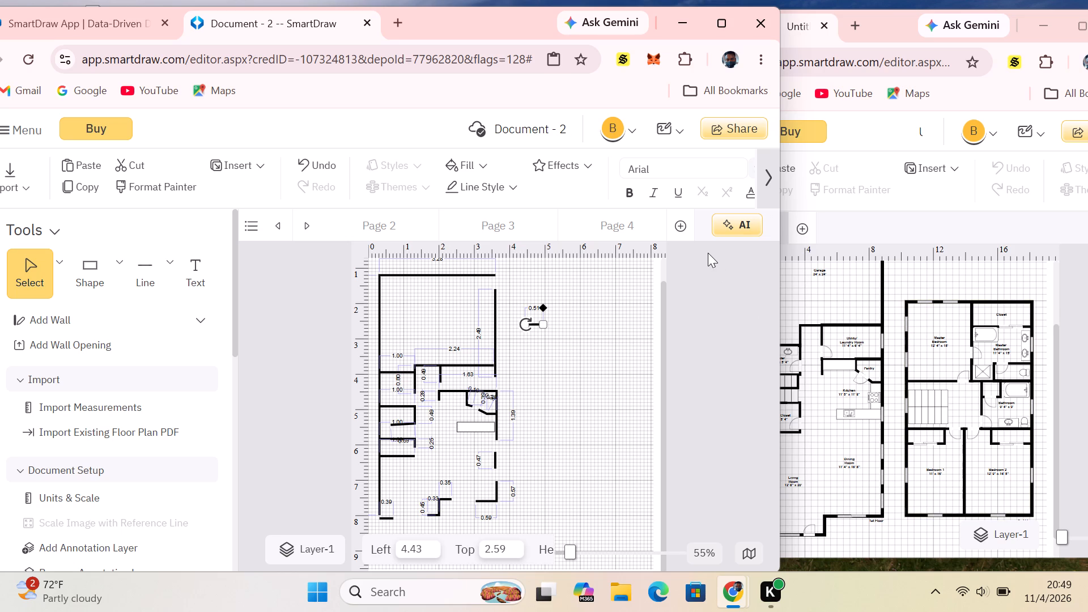
left_click(570, 320)
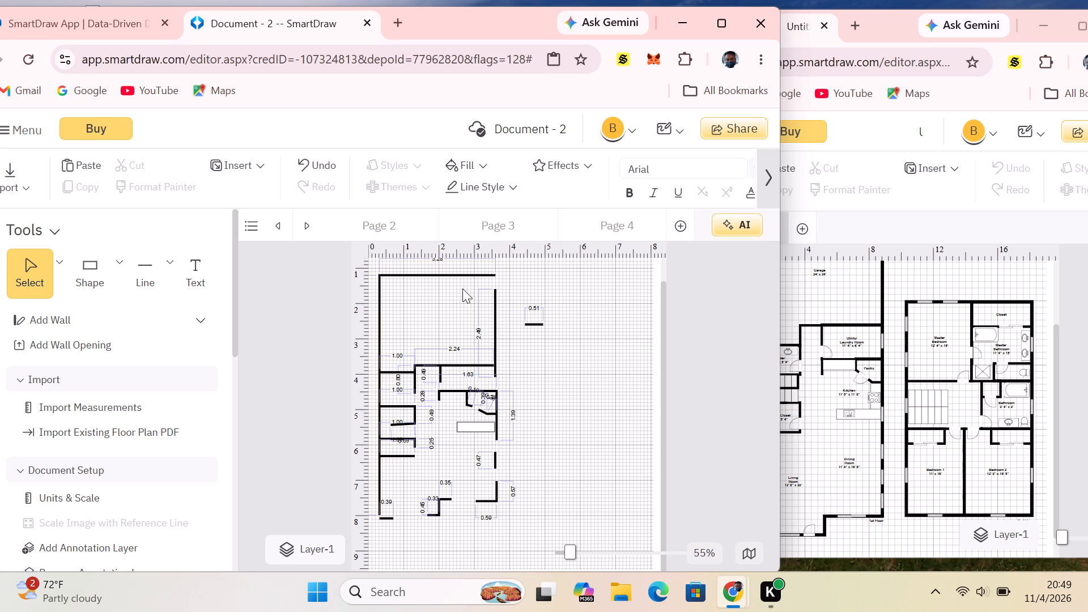
left_click(143, 275)
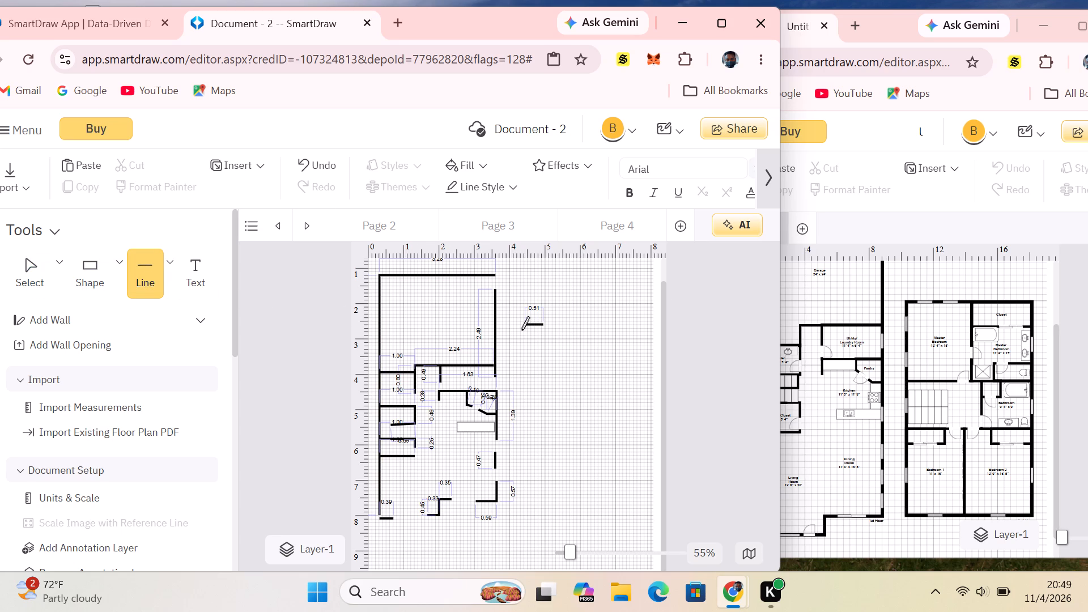
left_click_drag(525, 323, 522, 337)
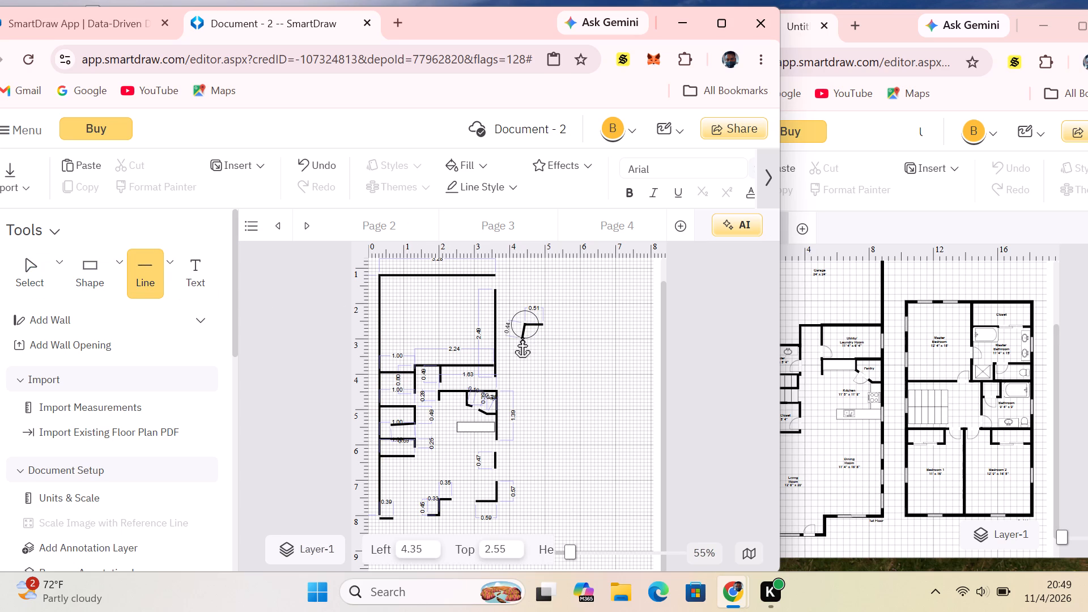
left_click_drag(522, 337, 525, 338)
left_click(619, 309)
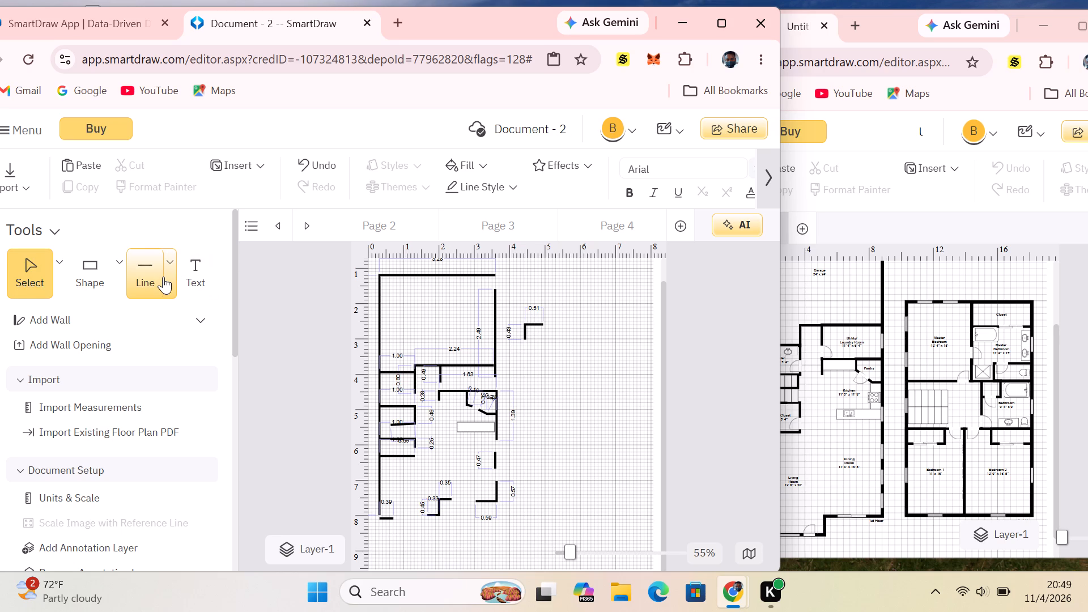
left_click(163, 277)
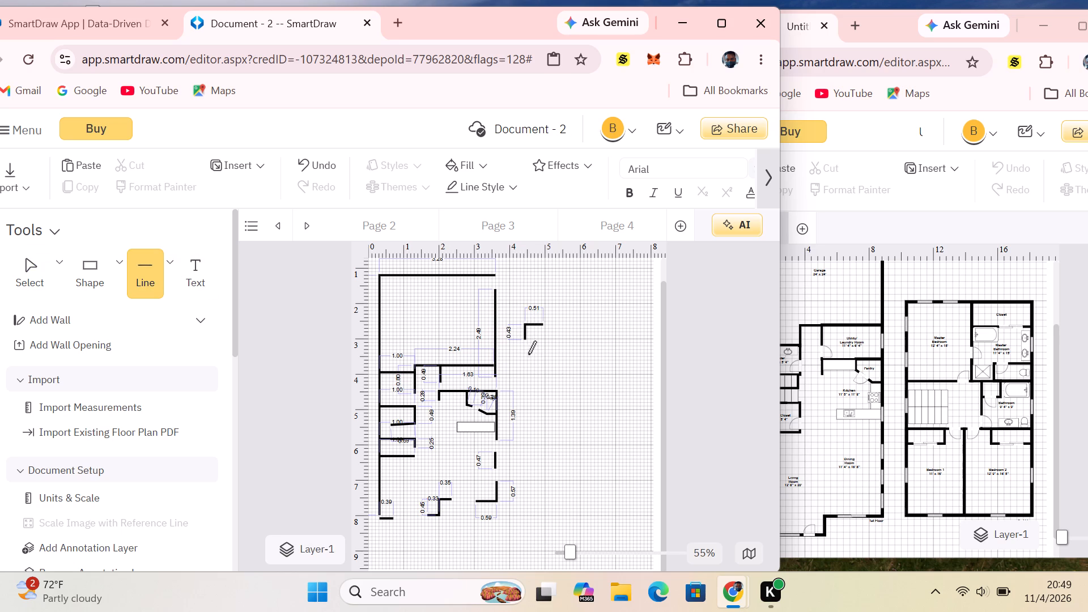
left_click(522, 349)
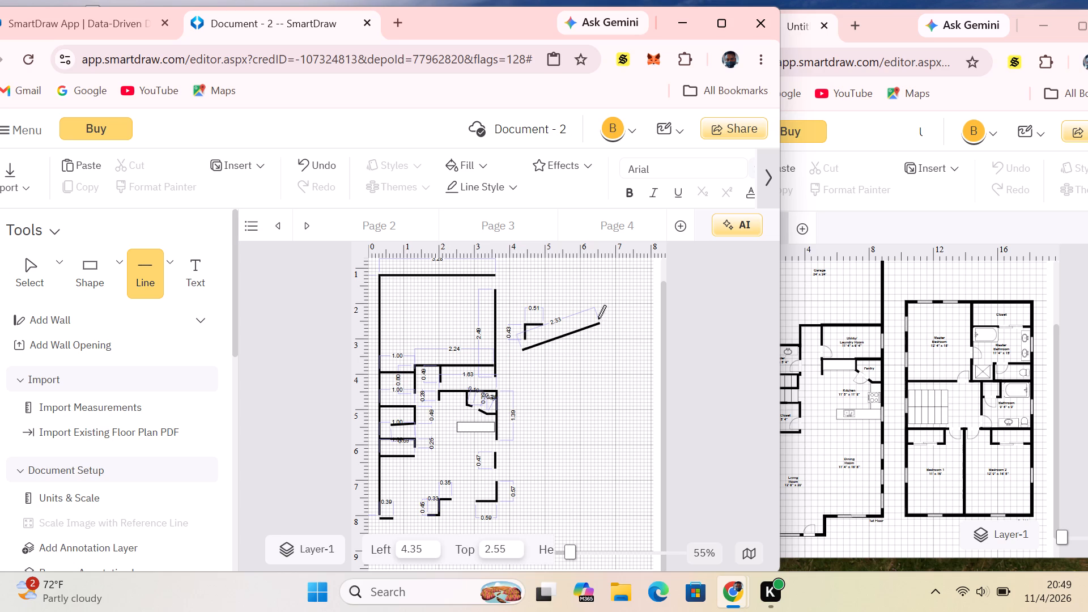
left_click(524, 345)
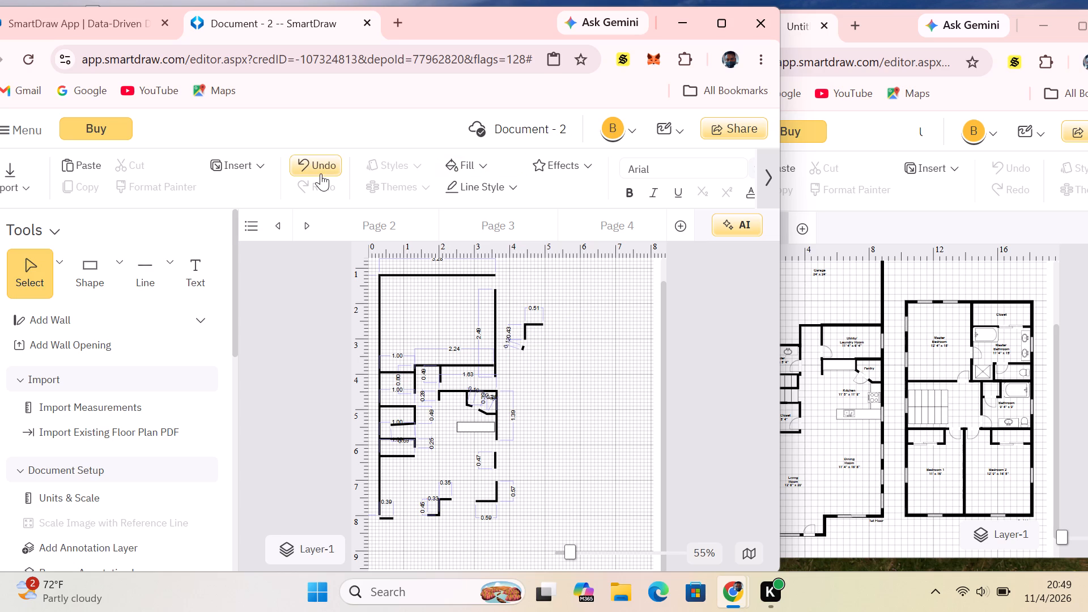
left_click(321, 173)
Continue the second floor's left wall with vertical segments about 0.28 long at 4.39, 3.28 and about 0.41 long at 4.39, 3.91, leaving gaps between them.
left_click(138, 275)
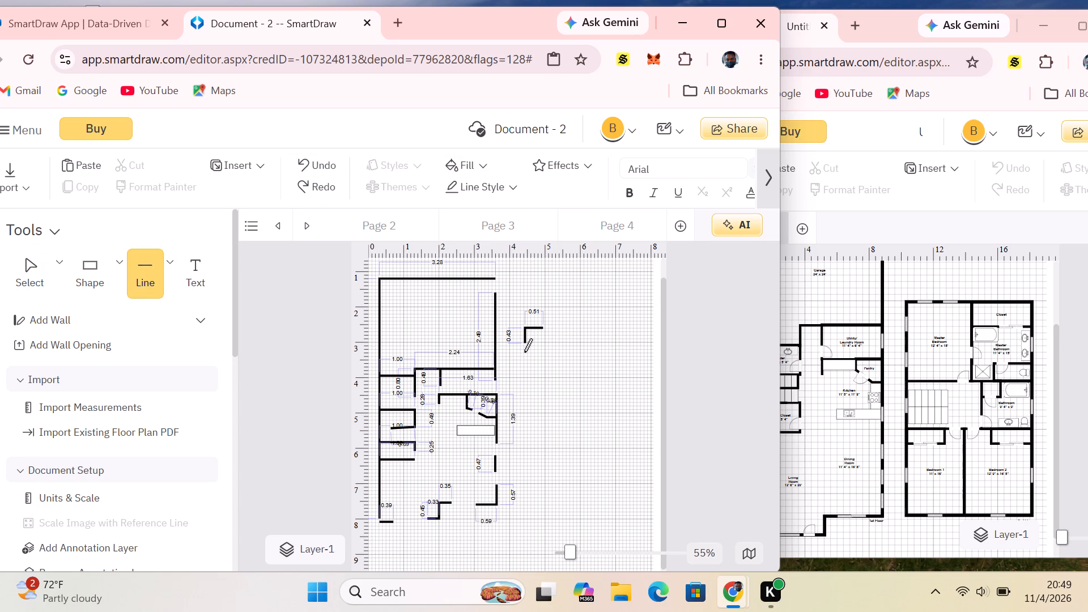
left_click_drag(524, 352, 524, 362)
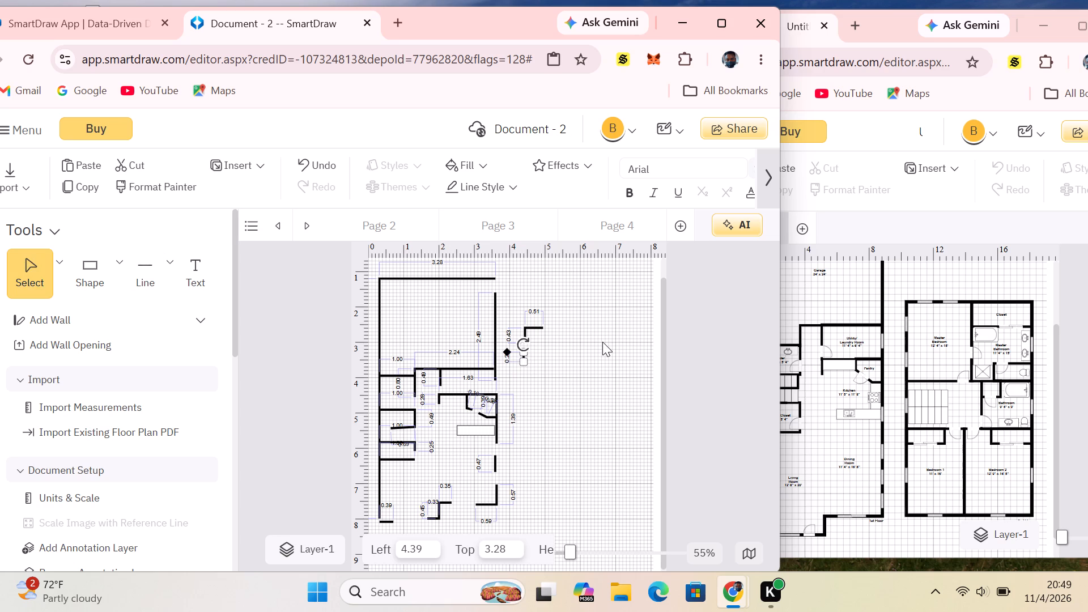
left_click(602, 342)
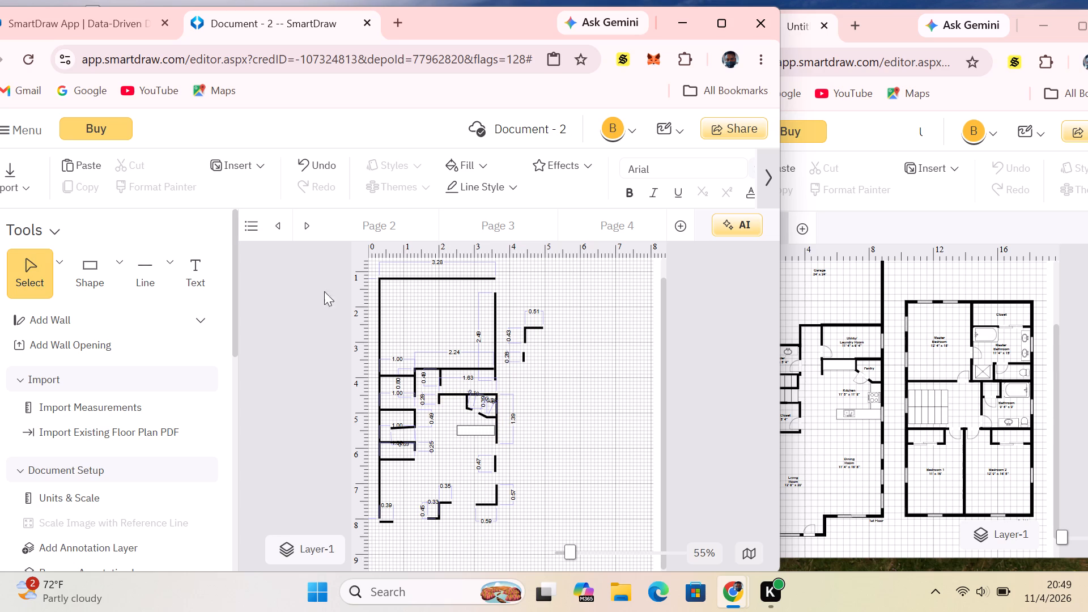
left_click(146, 267)
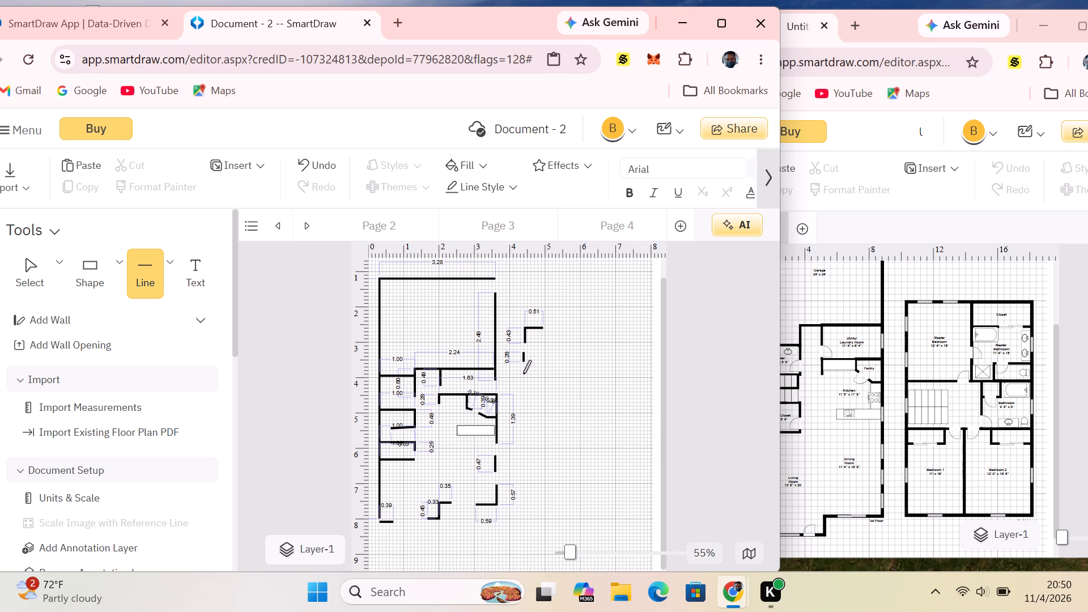
left_click_drag(524, 373, 525, 373)
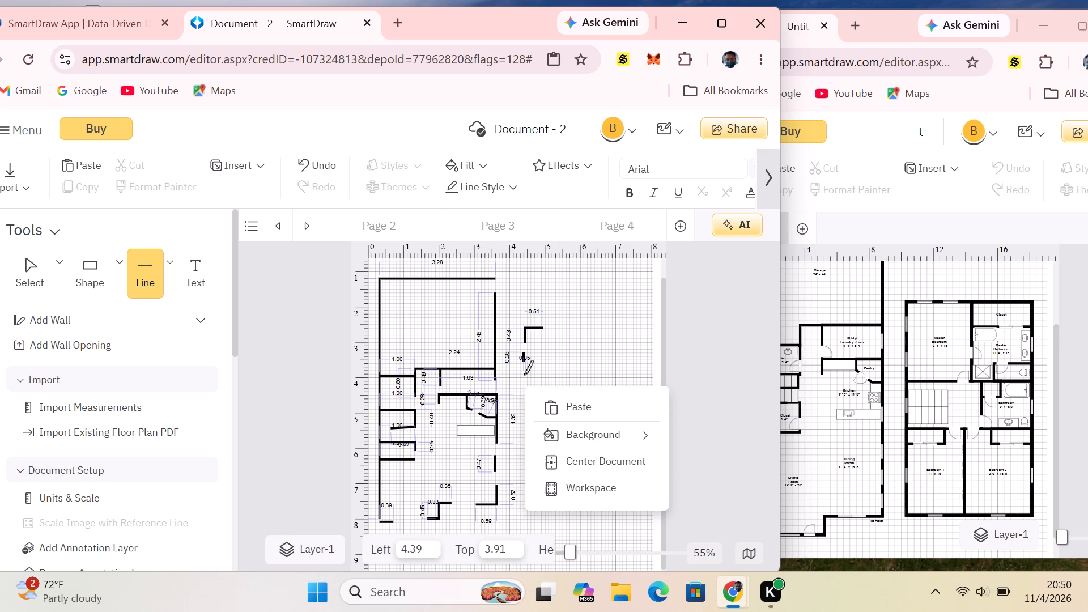
left_click_drag(525, 373, 524, 388)
left_click(564, 355)
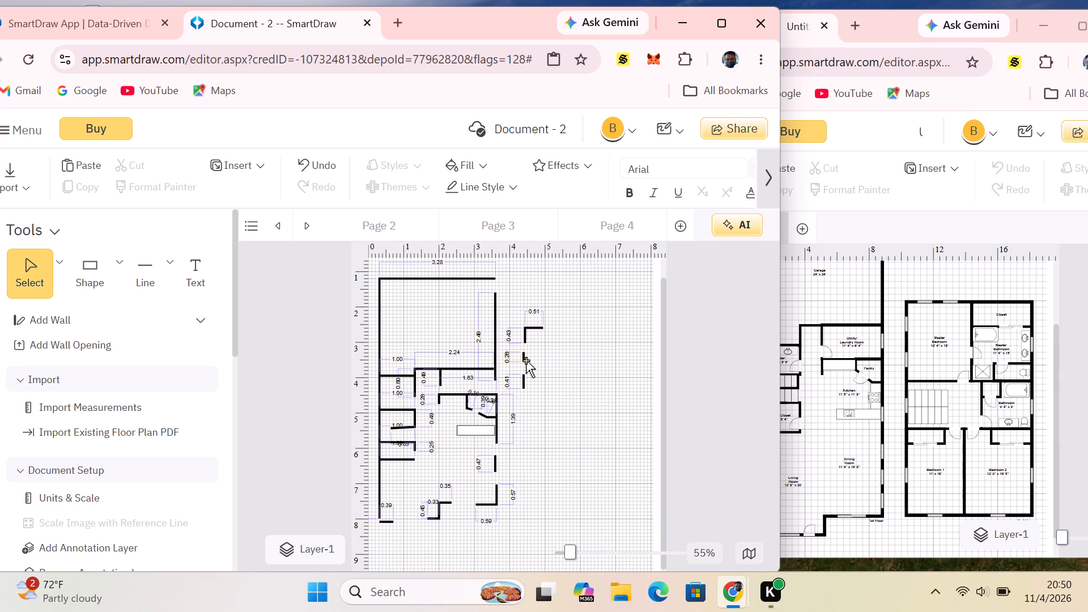
Continue the second floor's left wall with a vertical segment about 0.84 long at 4.39, 4.47, leaving a gap above it.
left_click(133, 274)
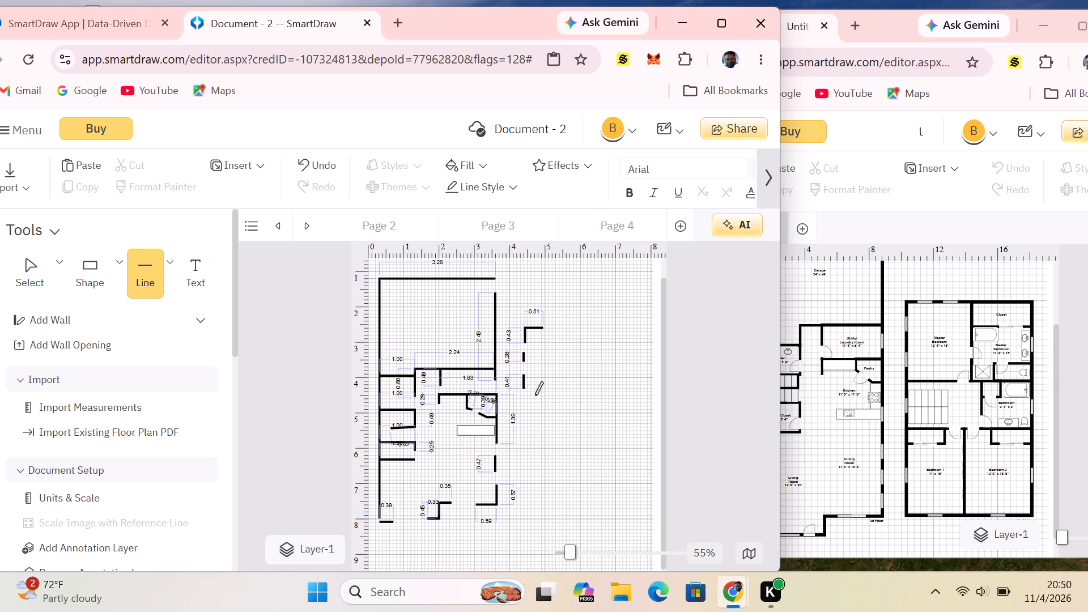
left_click_drag(524, 394, 524, 396)
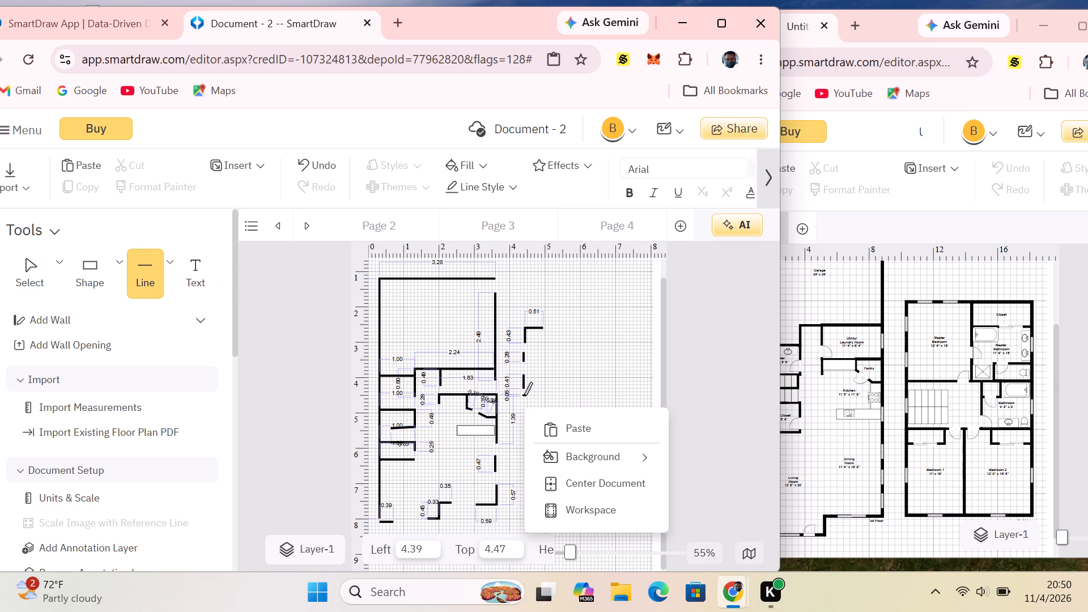
left_click_drag(524, 396, 522, 424)
left_click(569, 350)
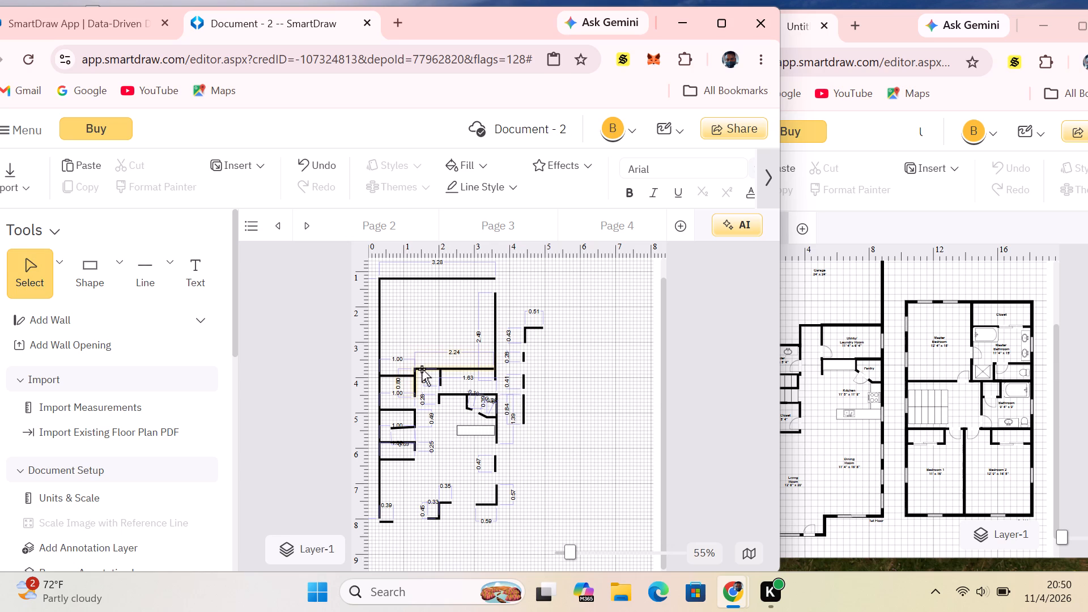
Draw a horizontal interior wall about 1.35 long at 4.47, 4.83, running right from the second floor's left wall.
left_click(150, 265)
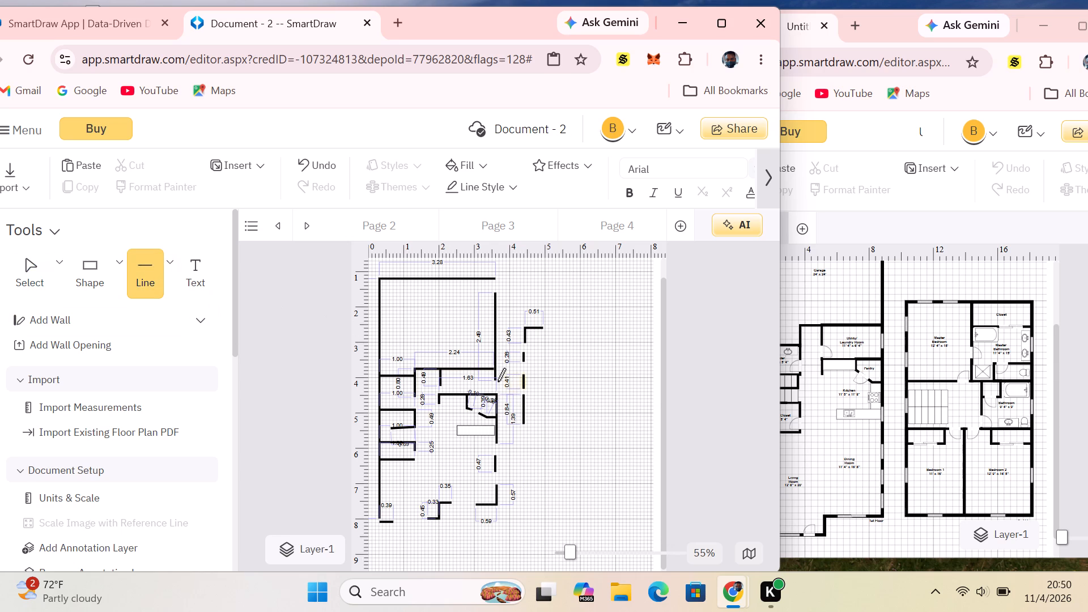
left_click_drag(517, 404, 522, 403)
left_click(523, 409)
left_click(536, 410)
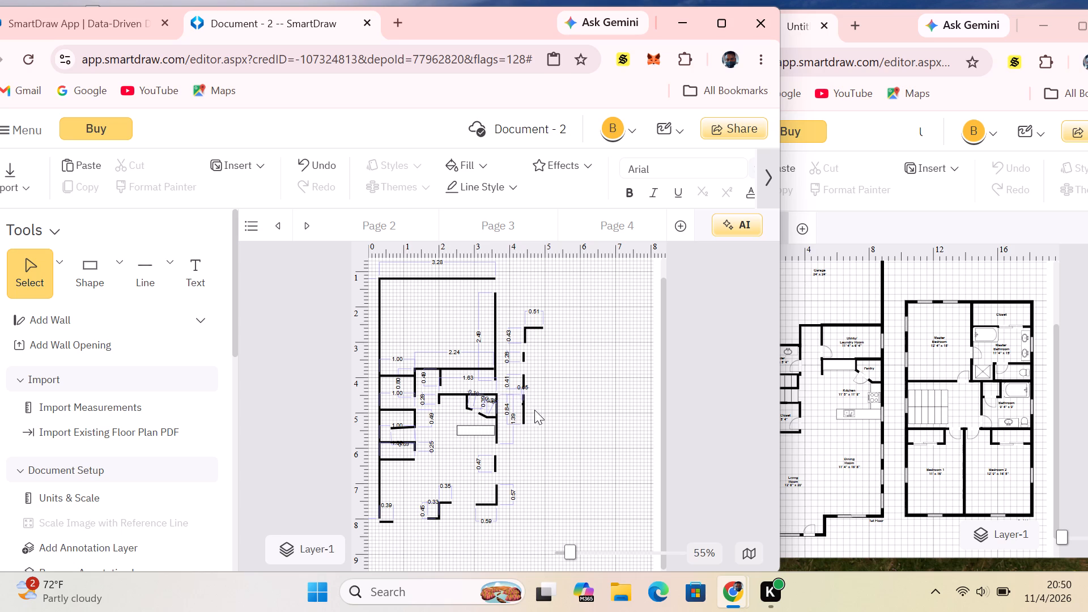
left_click(149, 268)
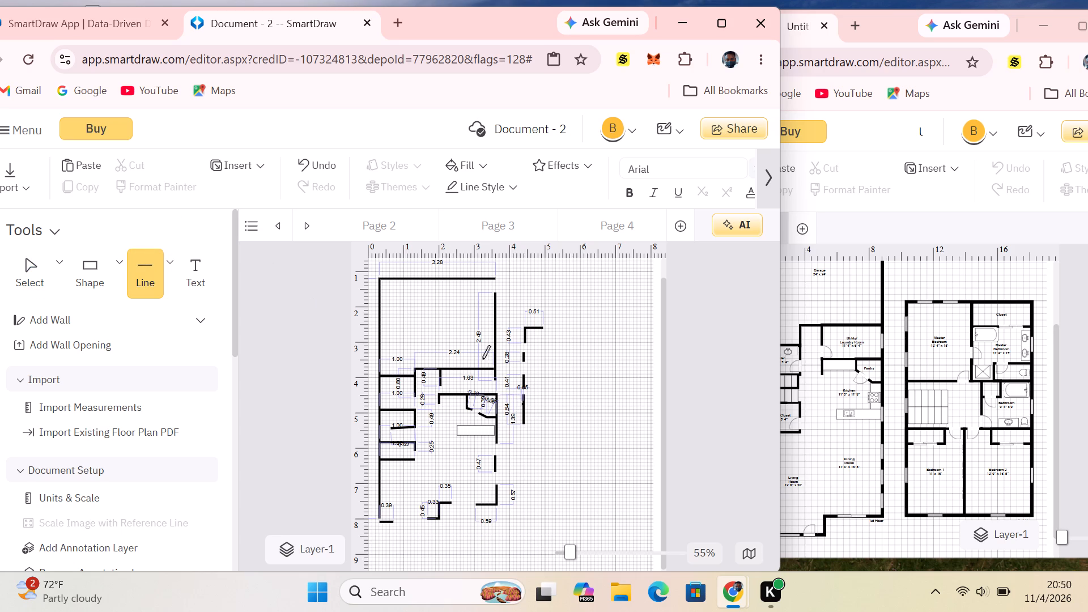
left_click_drag(526, 406, 547, 407)
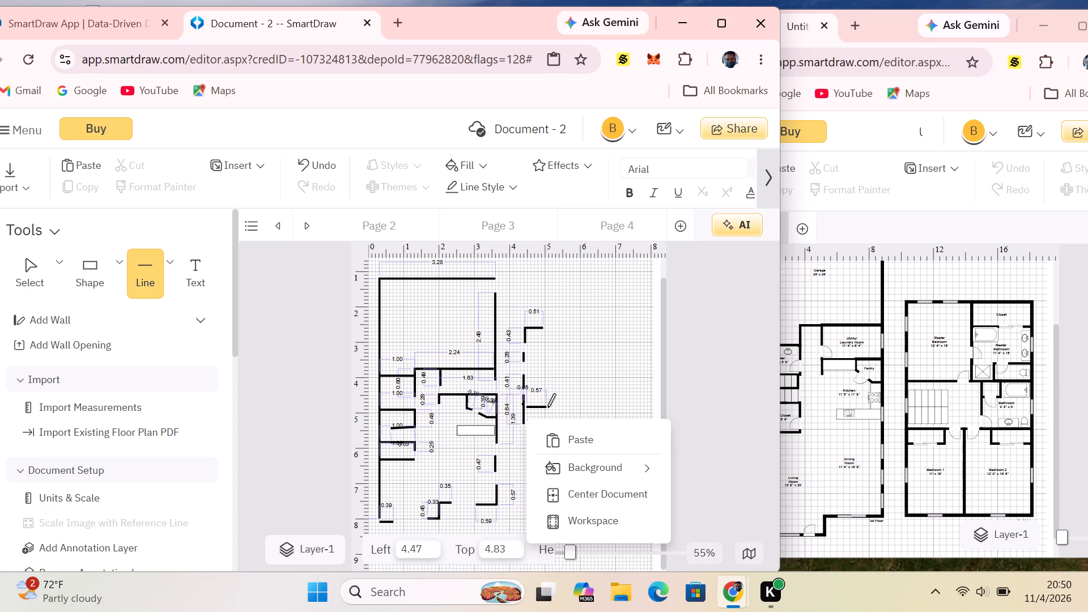
left_click_drag(547, 407, 574, 405)
left_click(620, 355)
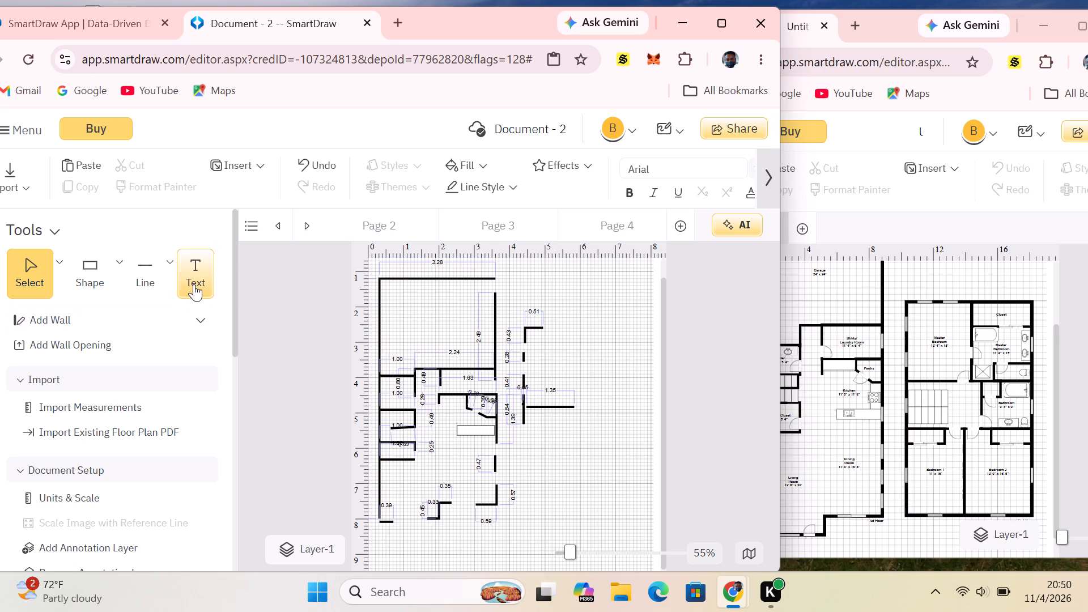
Continue the second floor's top wall with horizontal segments about 0.28 long at 5.28, 2.63 and about 1.57 long at 5.94, 2.67.
left_click(138, 276)
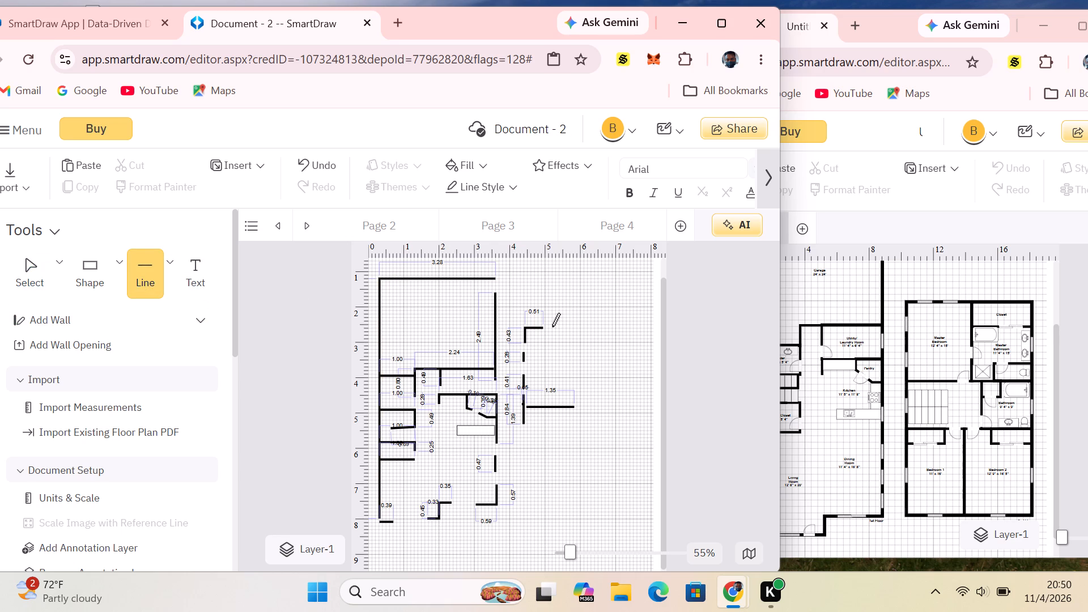
left_click_drag(555, 328, 561, 328)
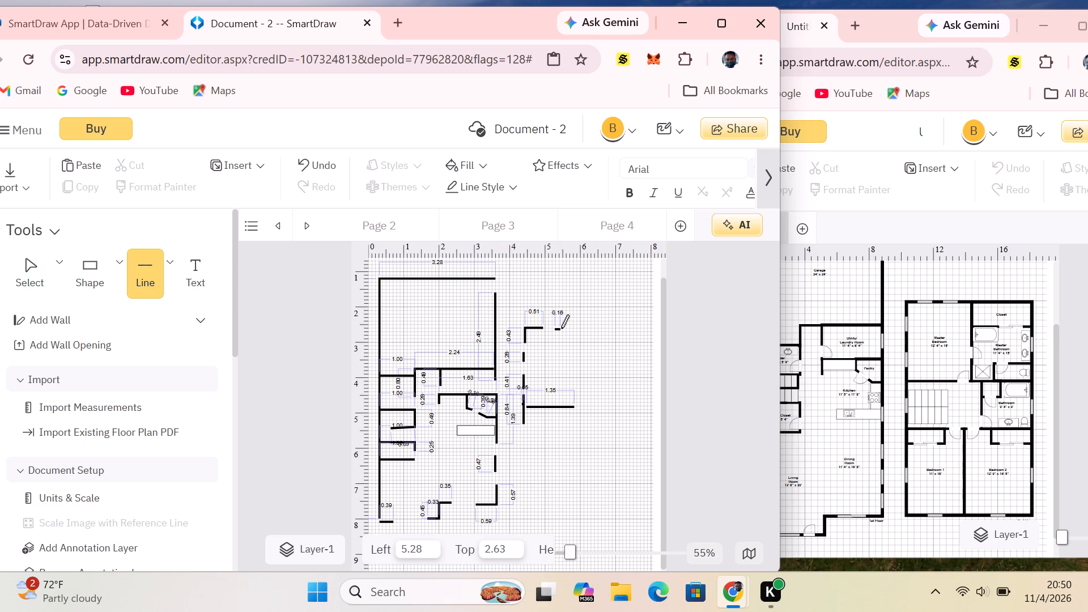
left_click_drag(561, 328, 564, 328)
left_click(584, 291)
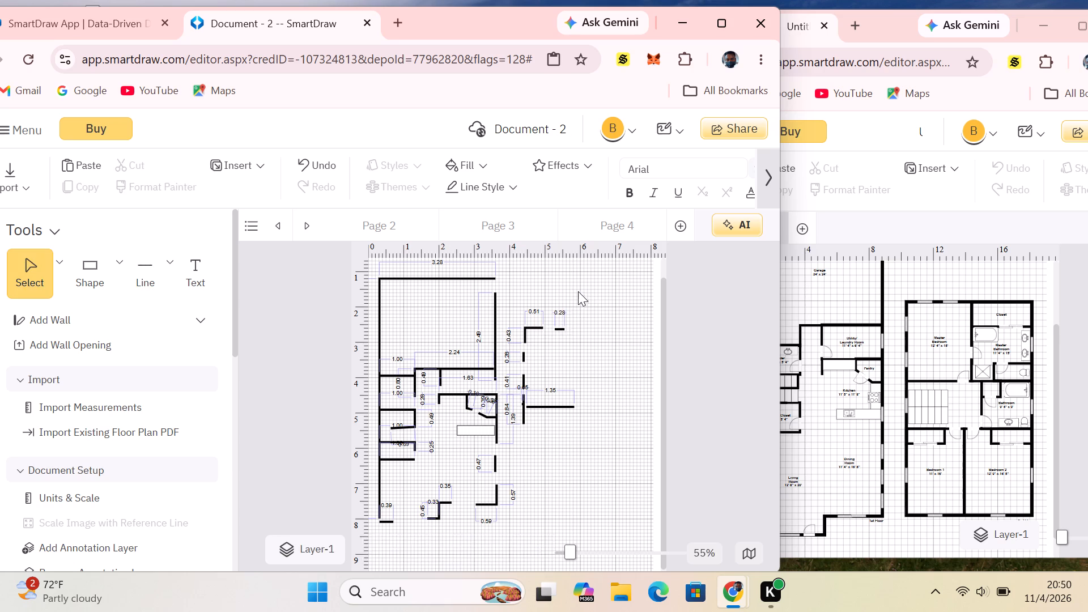
left_click(146, 269)
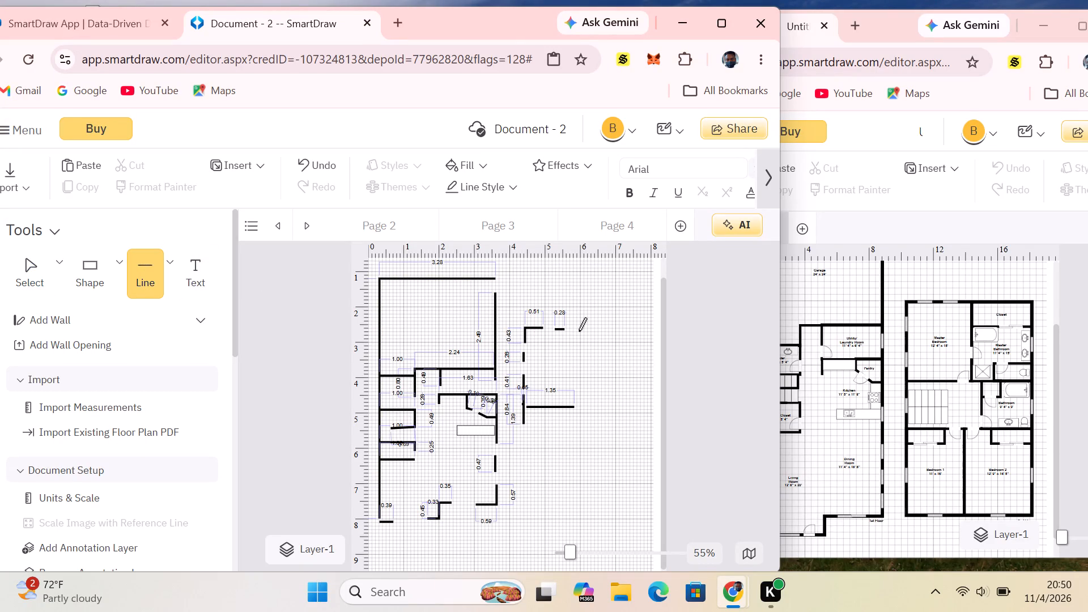
left_click_drag(579, 330, 596, 330)
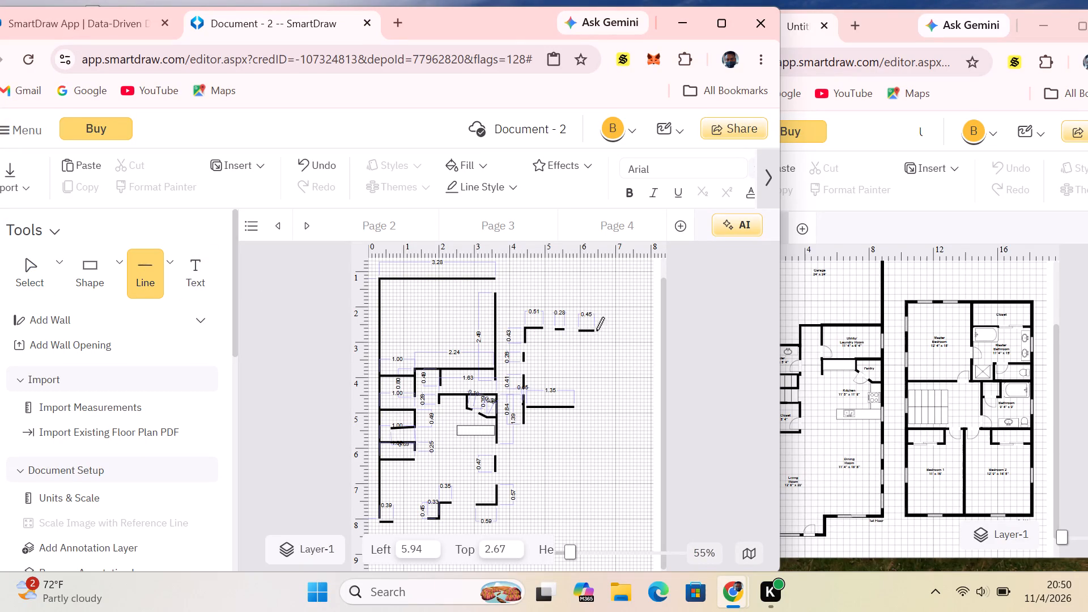
left_click_drag(596, 330, 634, 332)
left_click(648, 354)
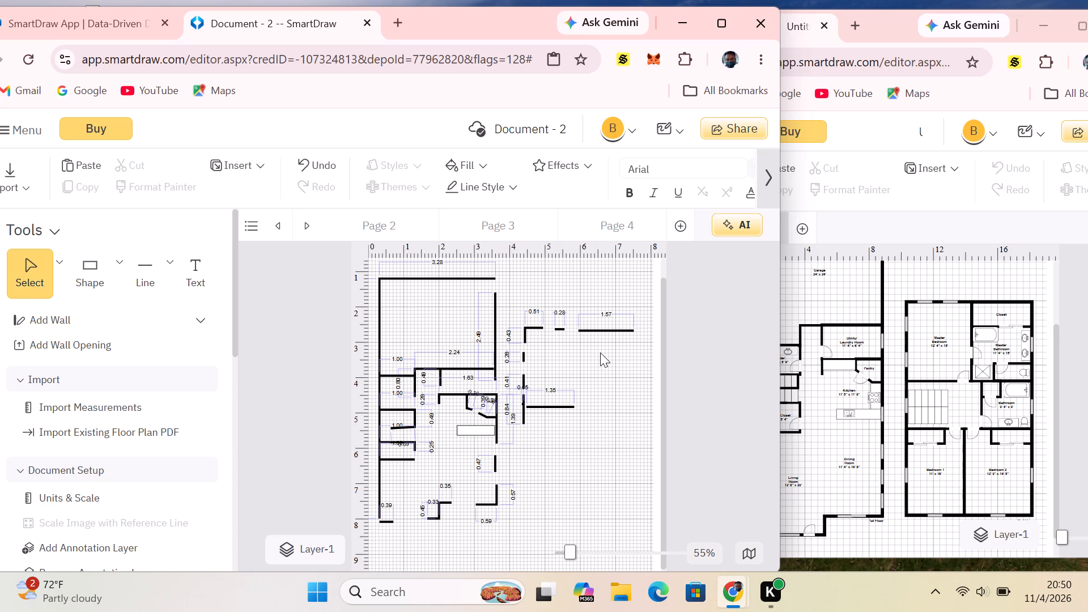
Draw the second floor's right wall as a vertical line about 4.96 long down from the top wall's right end at 7.55, 2.71.
left_click(139, 263)
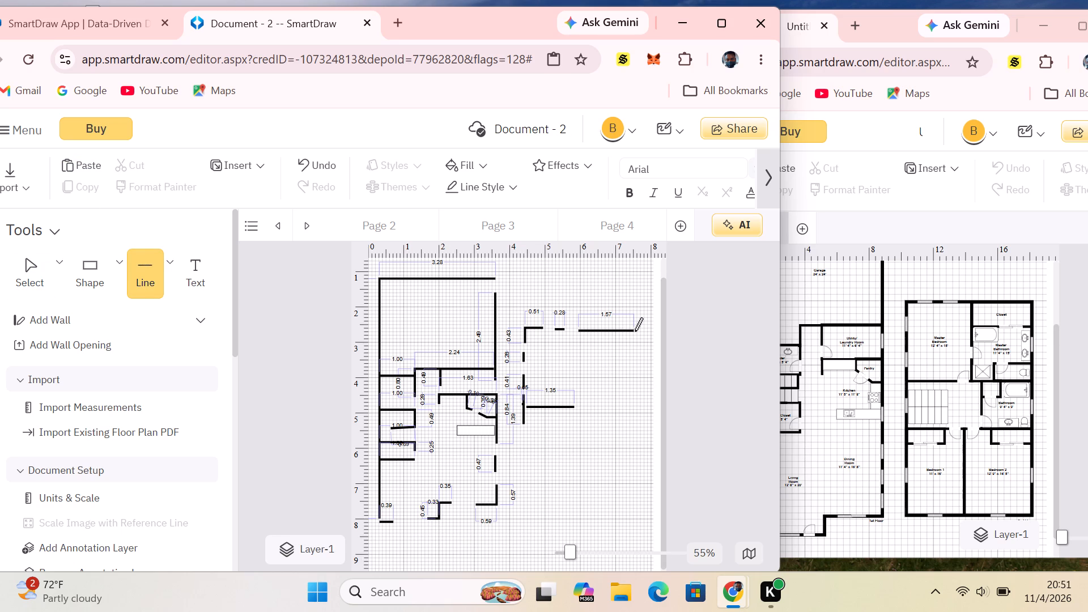
left_click_drag(635, 331, 637, 351)
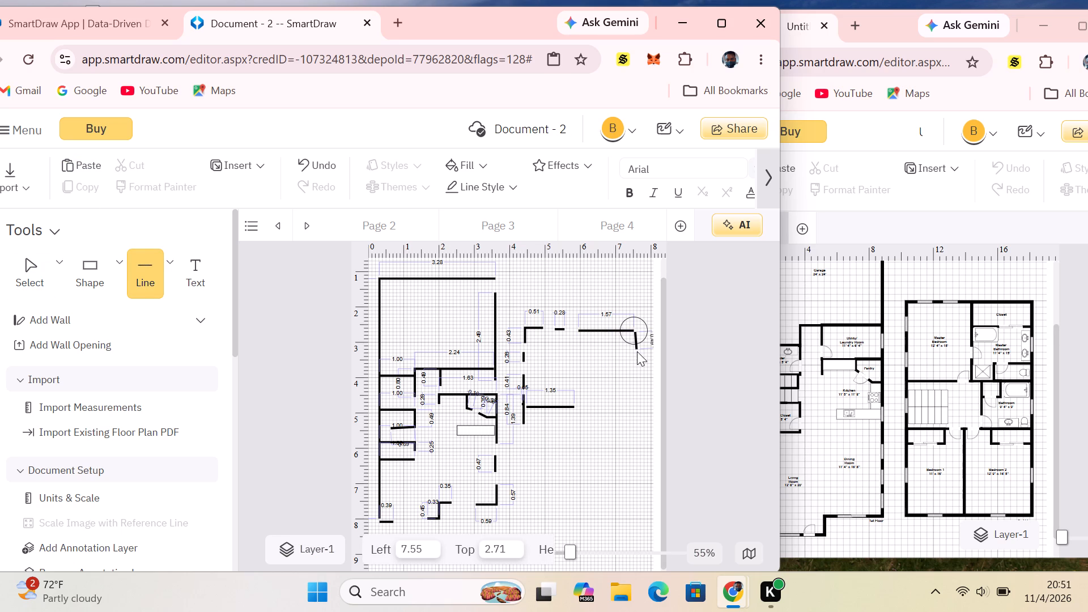
left_click_drag(637, 351, 627, 421)
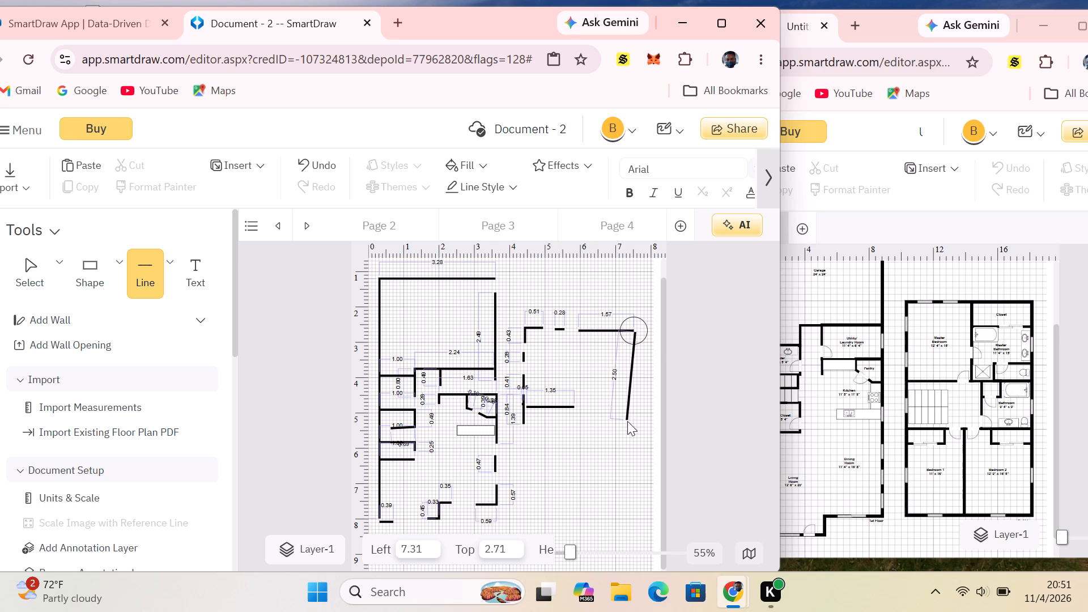
left_click_drag(627, 421, 632, 473)
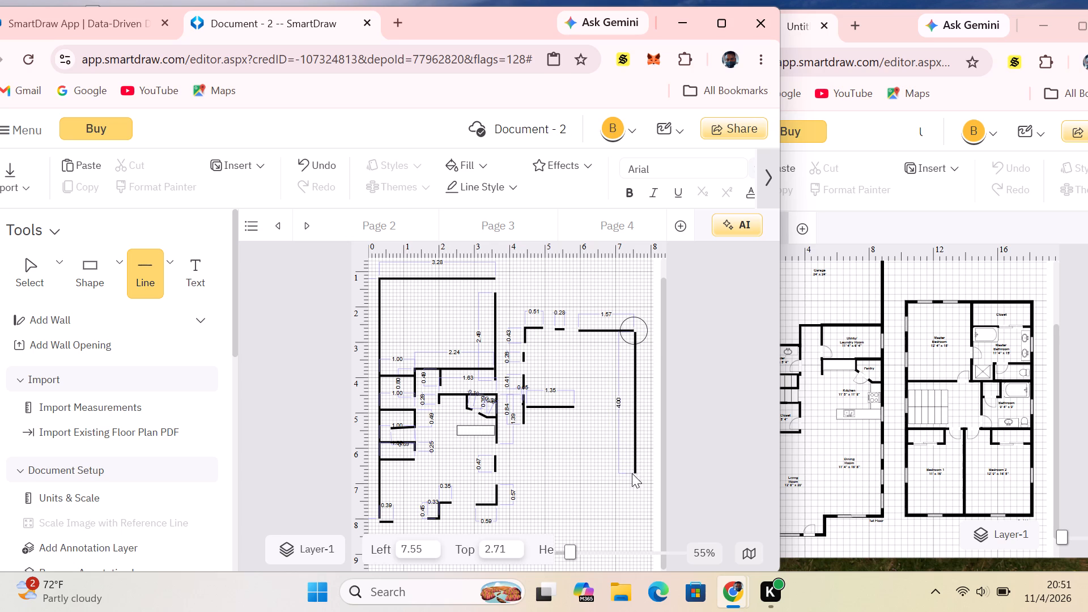
left_click_drag(632, 473, 630, 507)
type("za")
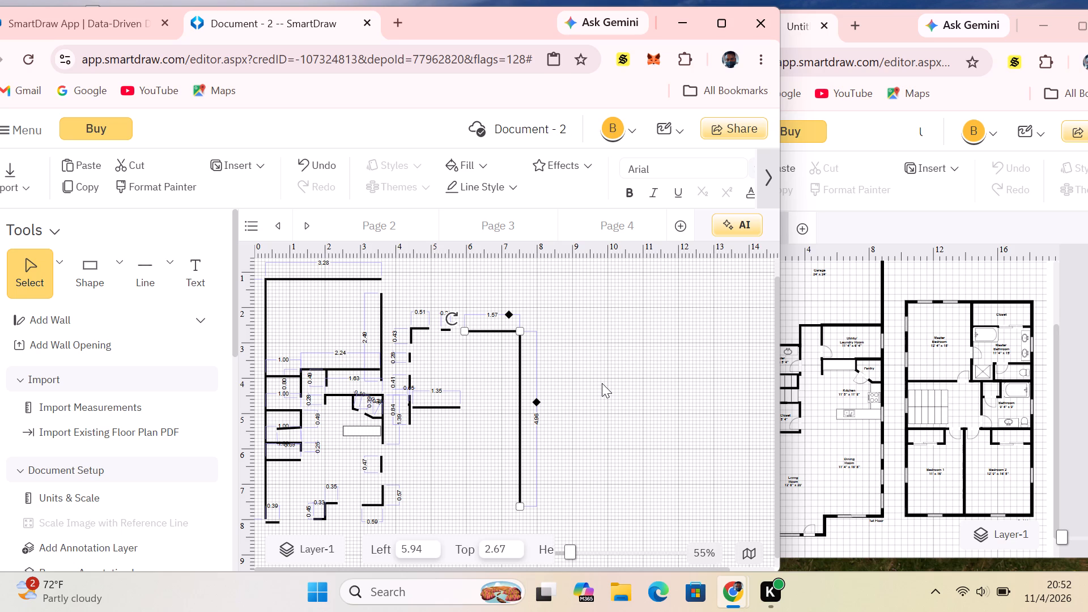
left_click(579, 376)
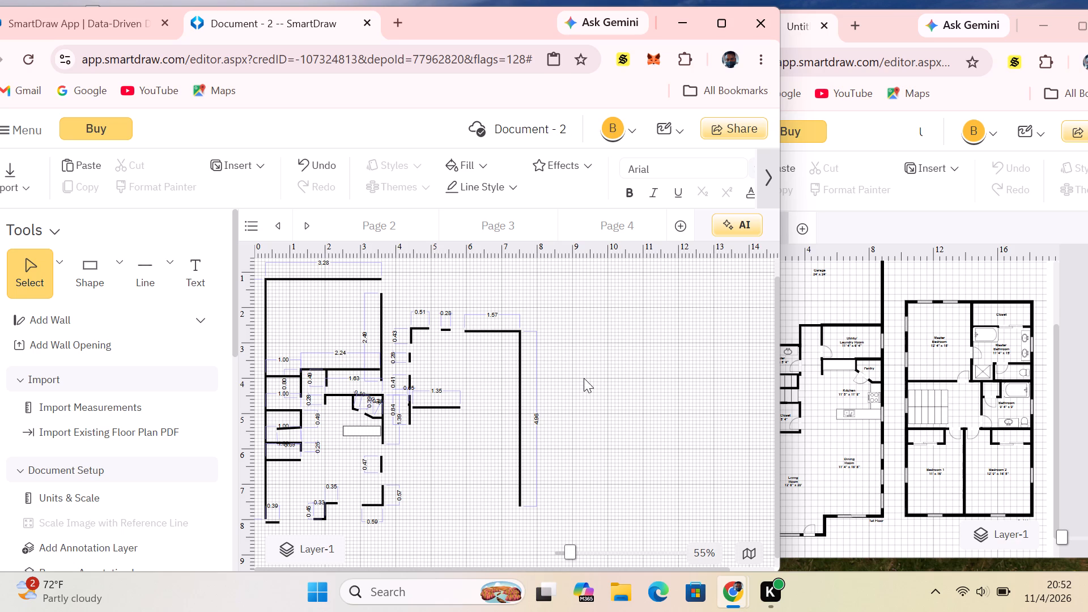
Draw the lower left wall about 2.31 long at 4.39, 5.59, and a bottom wall about 3.12 long across to the right wall.
left_click(146, 273)
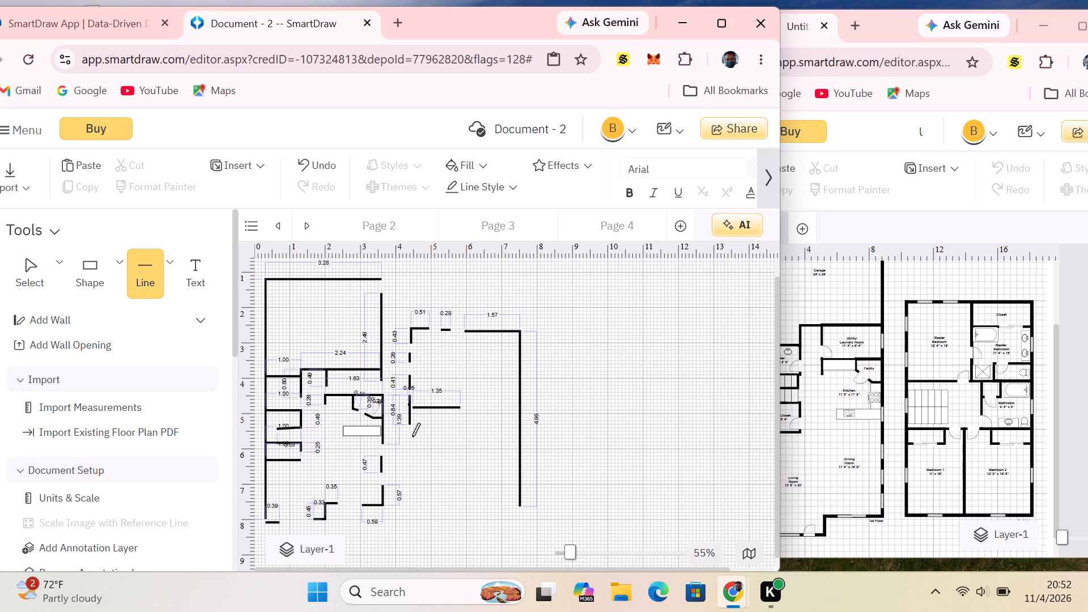
left_click_drag(410, 433, 406, 477)
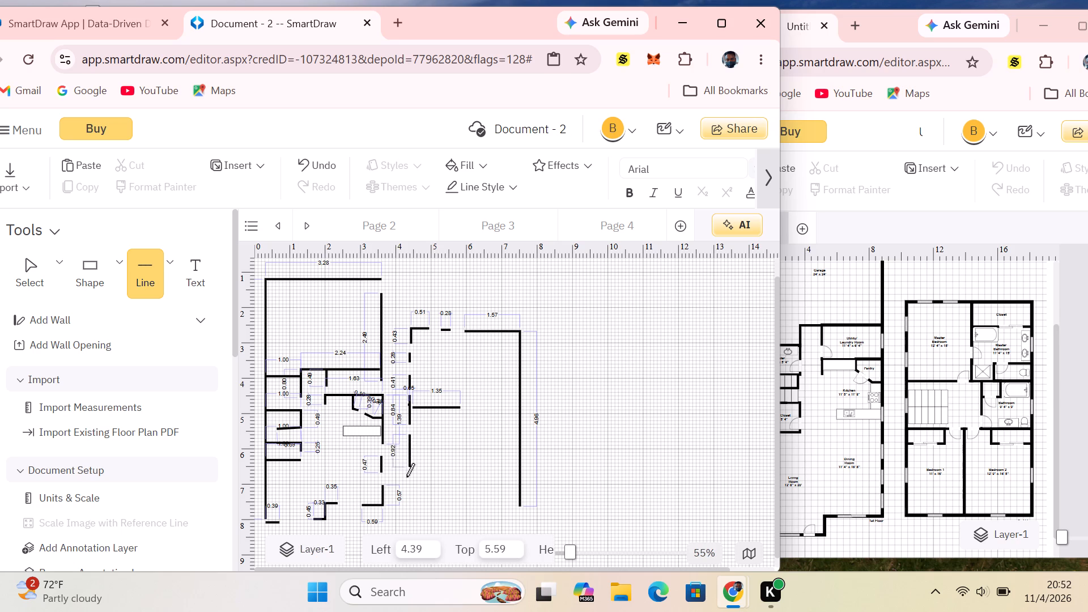
left_click_drag(406, 477, 409, 514)
left_click_drag(409, 514, 410, 515)
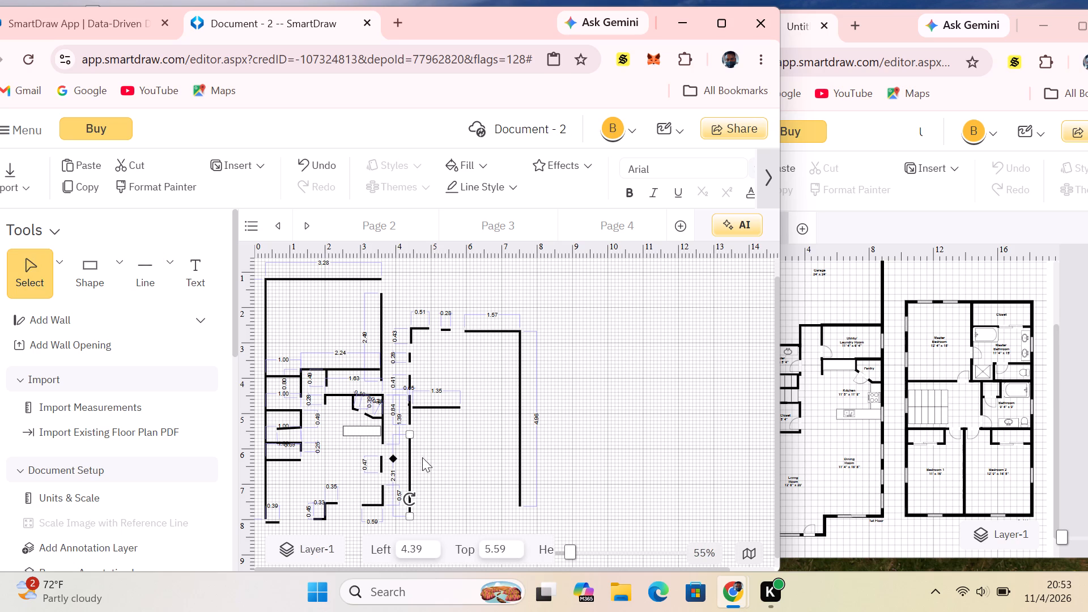
left_click(149, 257)
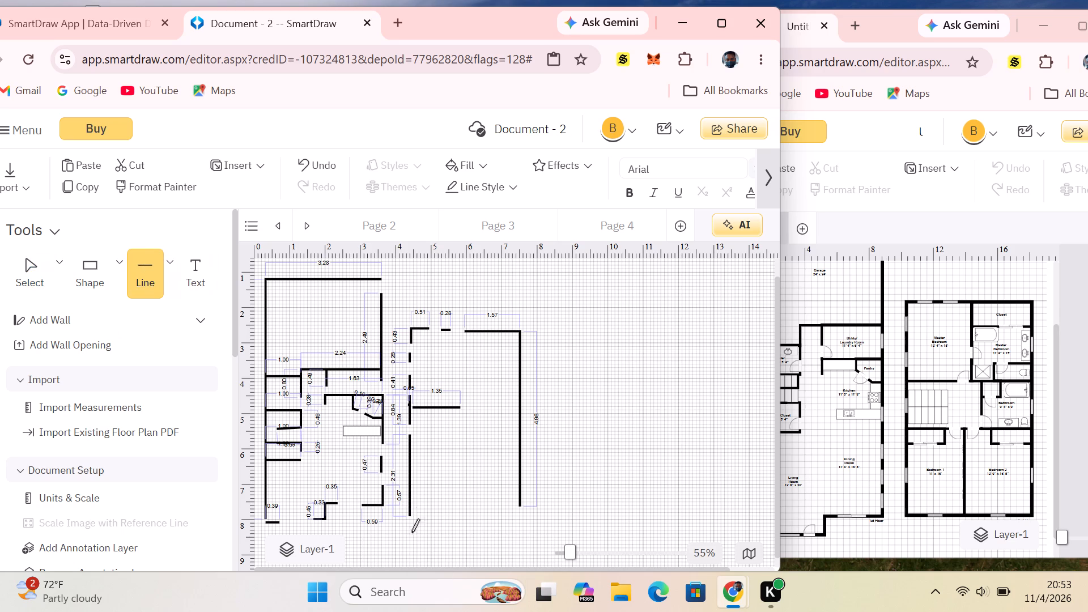
left_click_drag(410, 508, 459, 508)
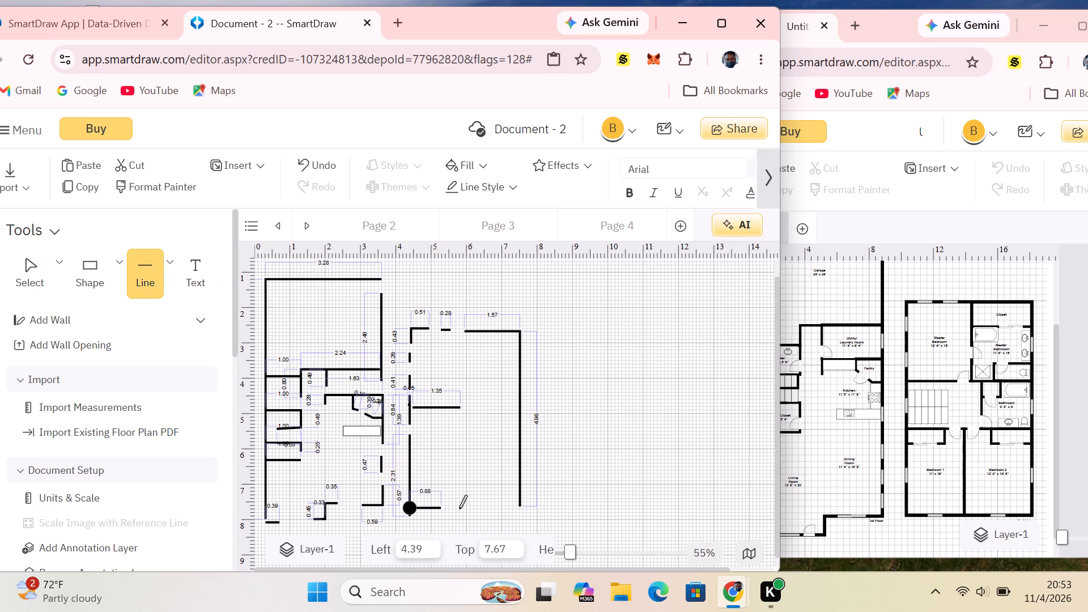
left_click_drag(459, 508, 520, 507)
left_click(749, 447)
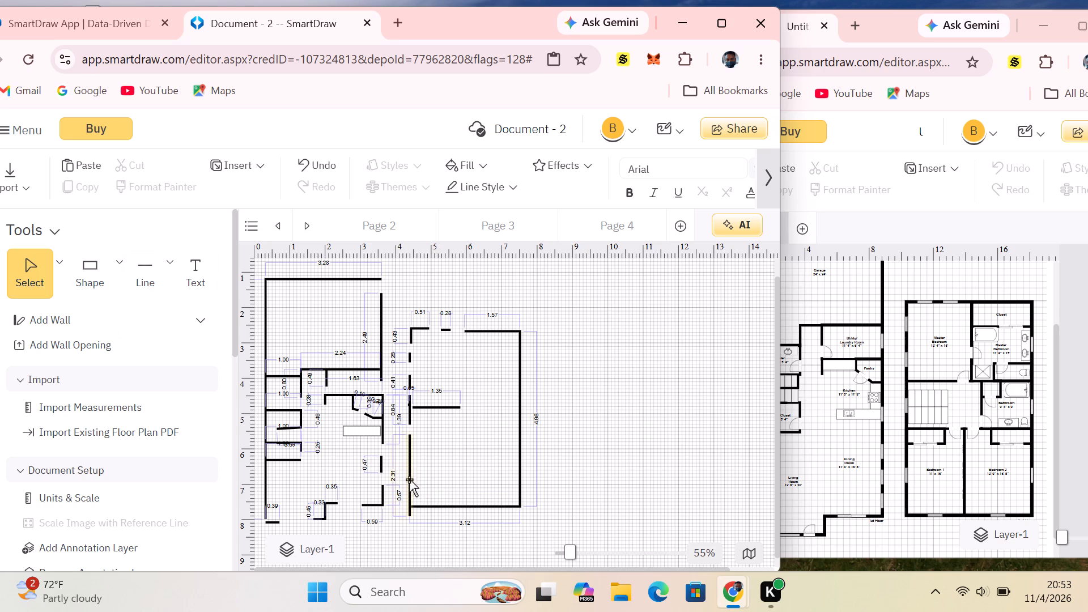
Shorten the lower left wall to about 2.12 by moving its bottom end up to meet the bottom wall.
left_click(410, 513)
left_click_drag(410, 517, 409, 508)
left_click(400, 535)
Draw a second horizontal interior wall about 1.28 long at 4.39, 5.75, starting on the lower left wall.
left_click(163, 276)
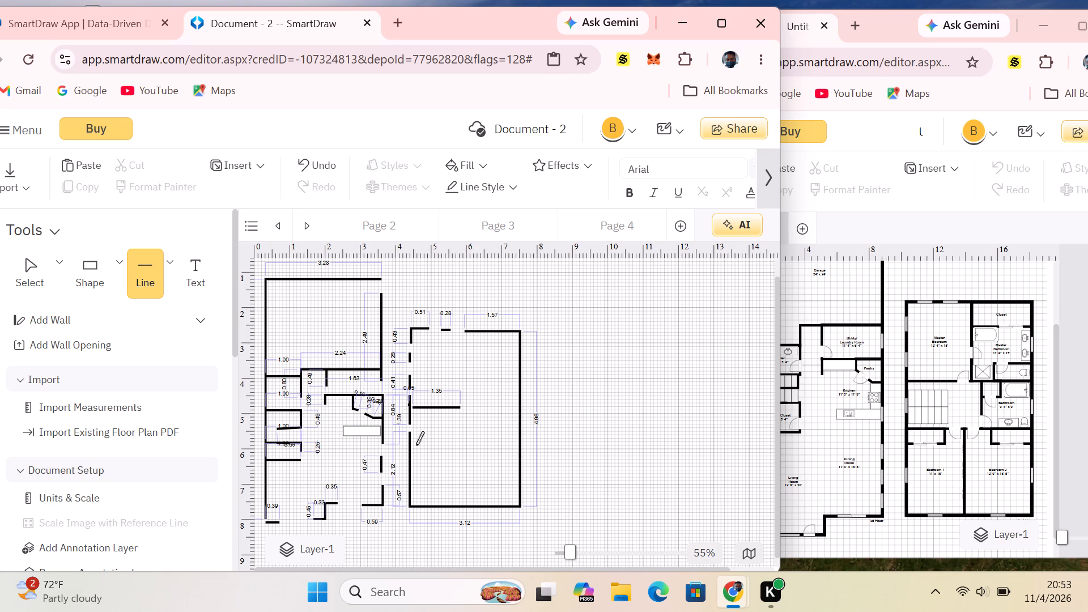
left_click_drag(410, 440, 444, 440)
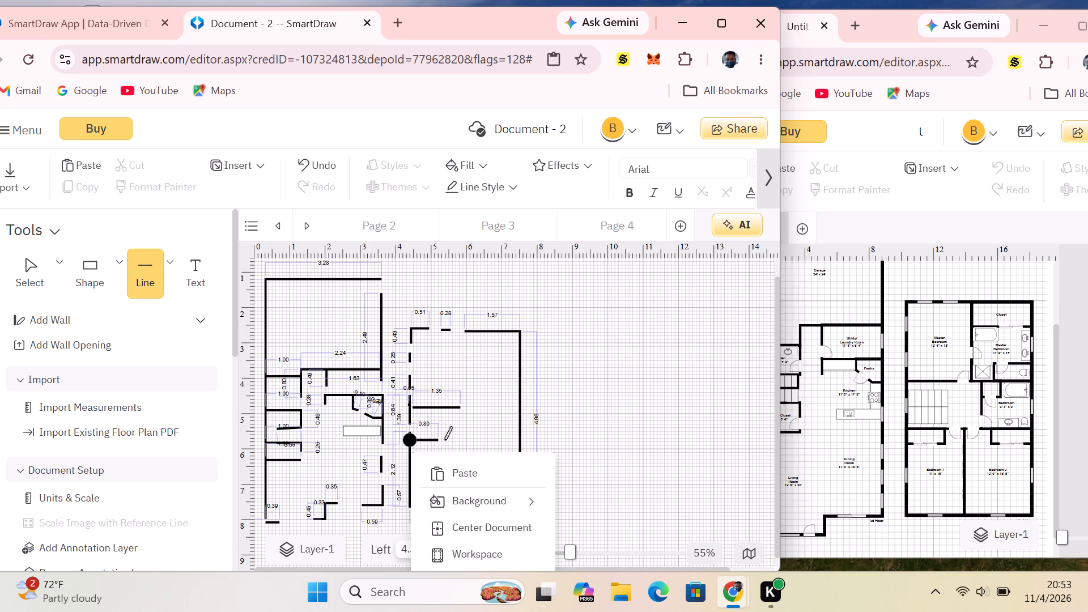
left_click_drag(444, 440, 461, 440)
left_click_drag(461, 440, 454, 440)
left_click(495, 417)
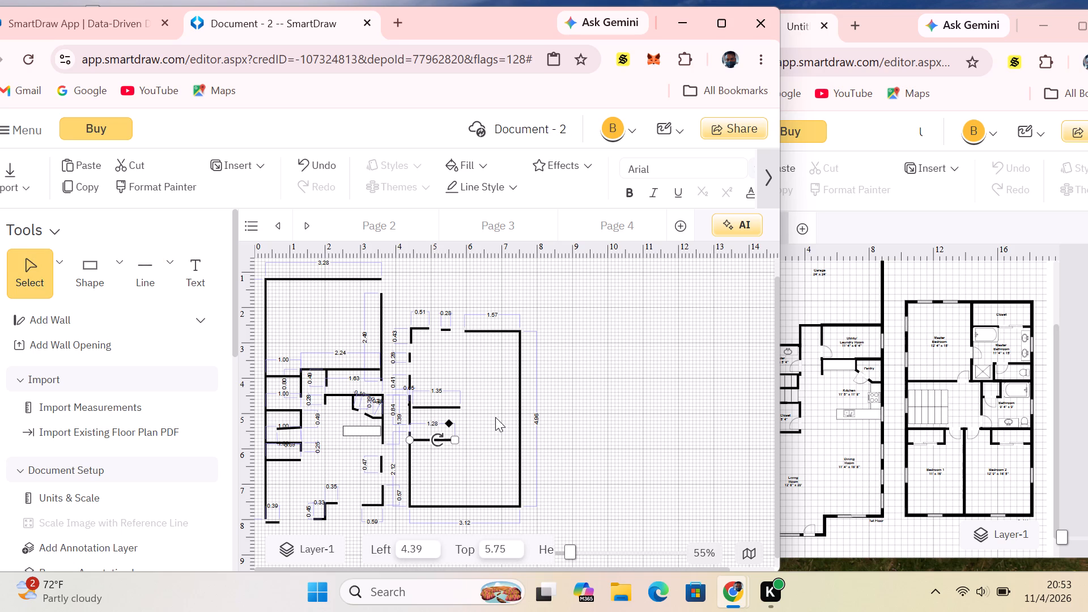
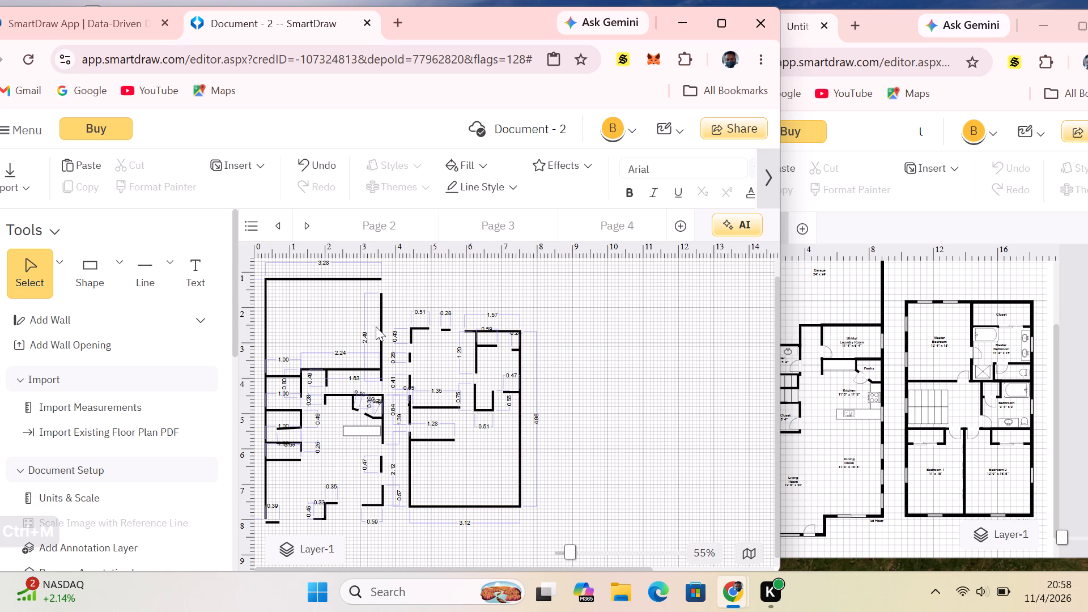
Draw a short horizontal wall about 0.31 long from the lower left wall at 4.39, 6.35, levelling it.
left_click(143, 265)
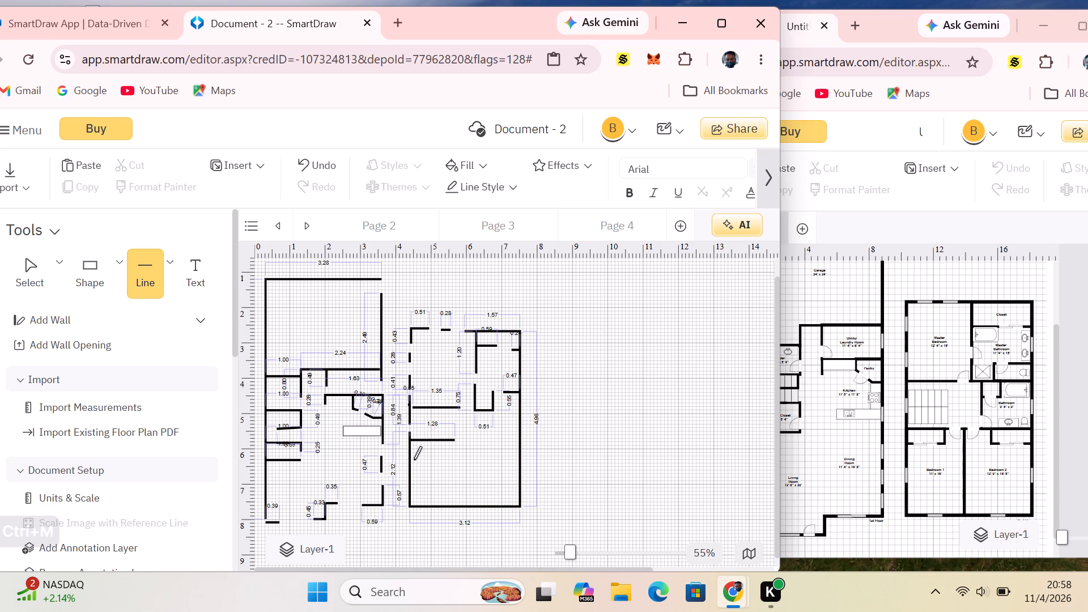
left_click_drag(411, 461, 422, 460)
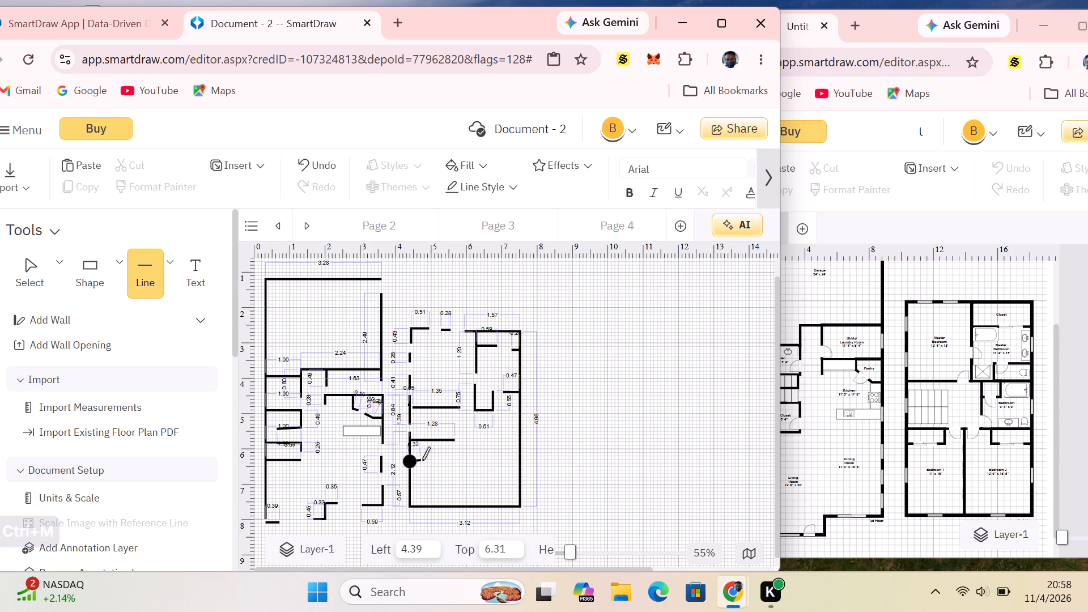
left_click_drag(422, 460, 422, 460)
left_click_drag(422, 460, 420, 462)
left_click(493, 461)
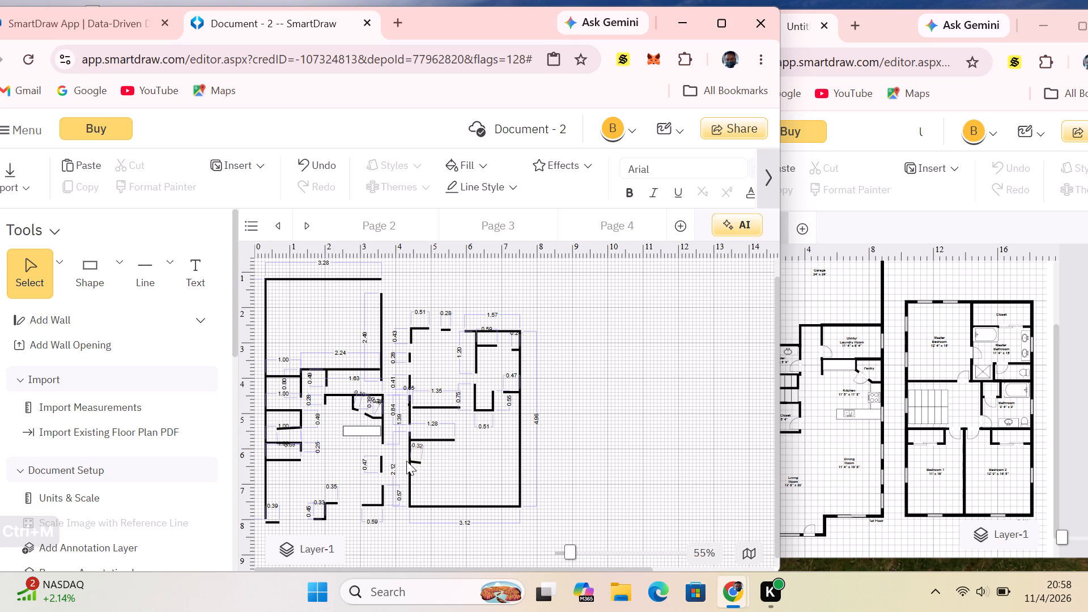
left_click(415, 458)
left_click(419, 461)
left_click(421, 461)
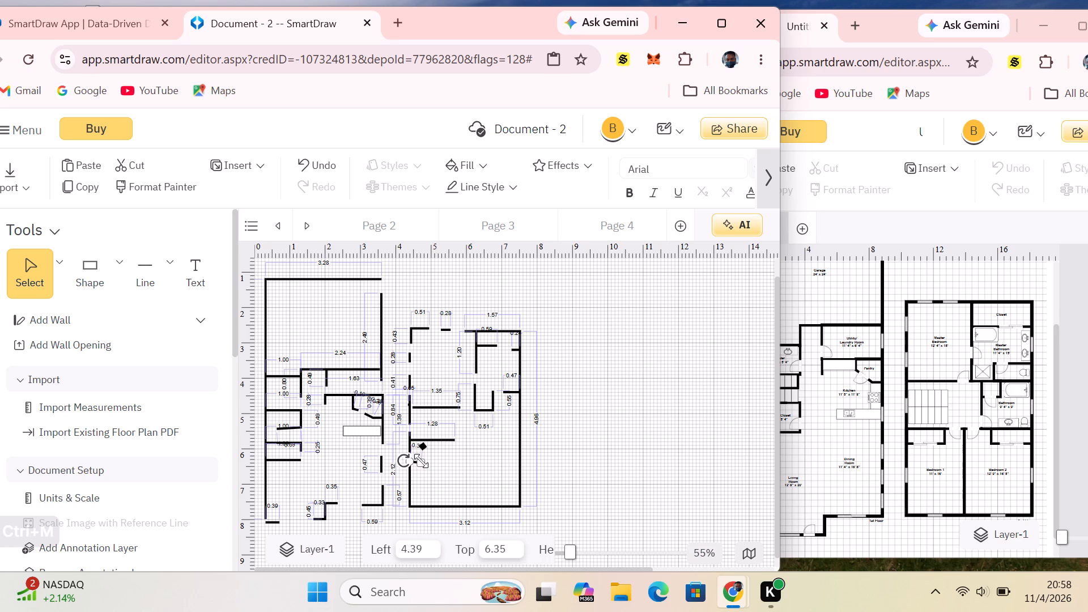
left_click(445, 476)
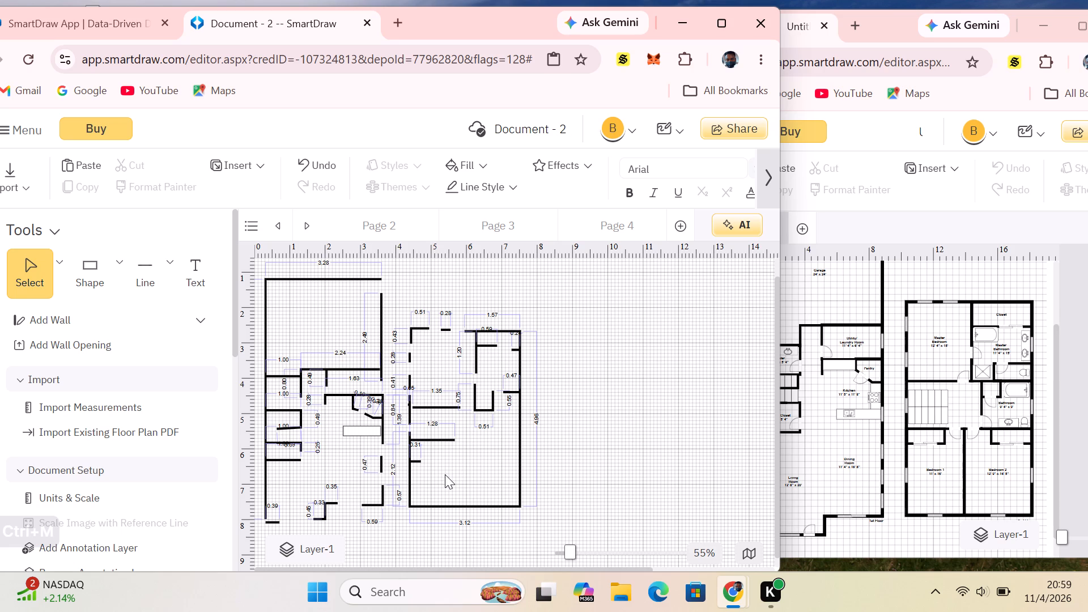
Draw a vertical wall about 0.65 long down from the right end of the 1.28 interior wall.
left_click(152, 274)
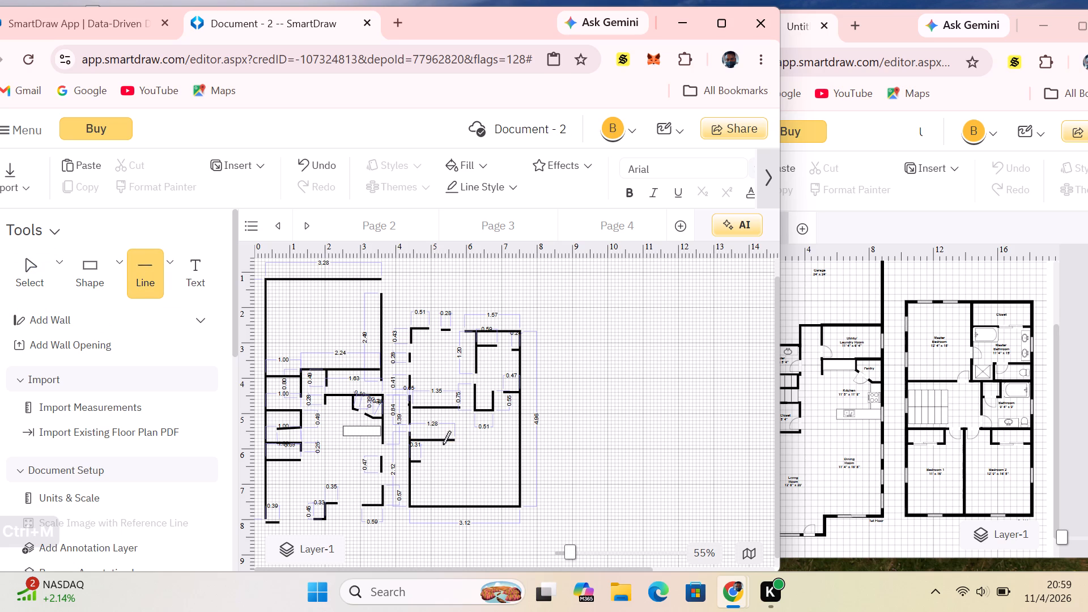
left_click_drag(450, 441, 449, 459)
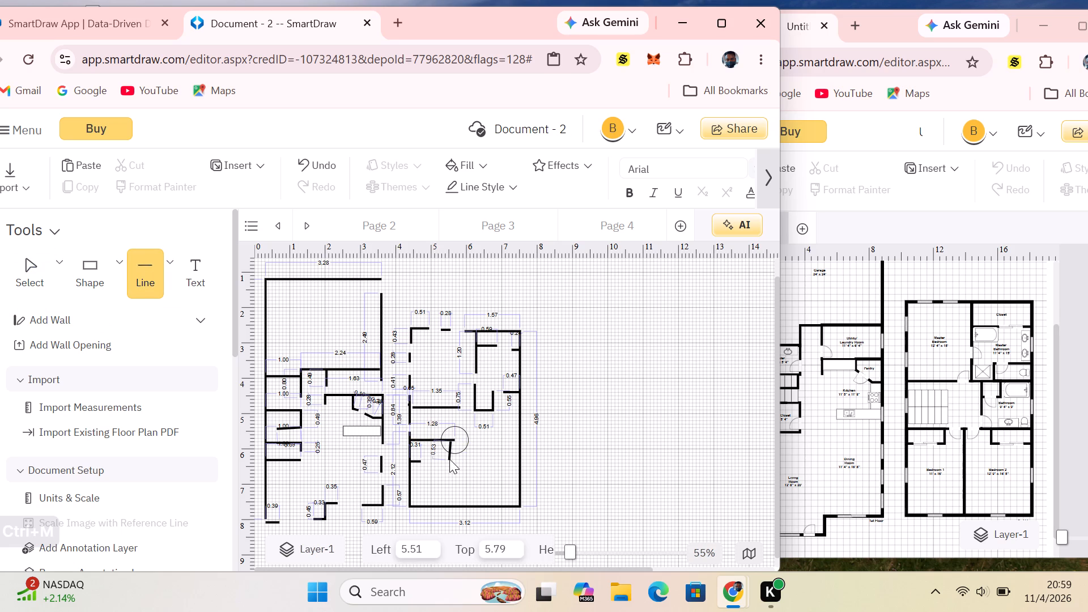
left_click_drag(449, 459, 453, 458)
left_click_drag(453, 458, 448, 464)
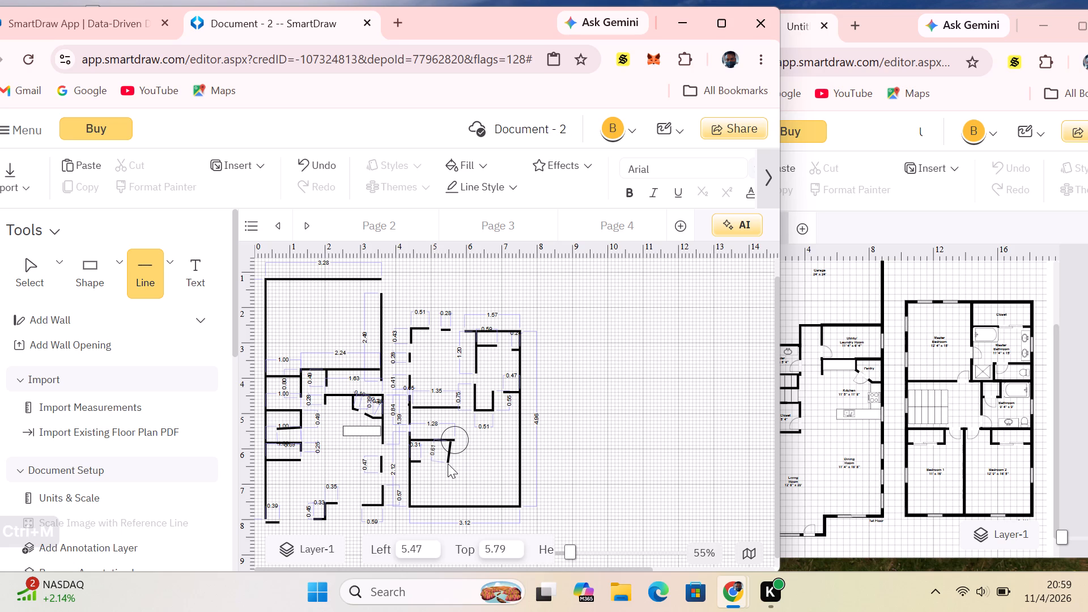
left_click_drag(448, 464, 451, 464)
left_click_drag(451, 464, 450, 464)
left_click(529, 474)
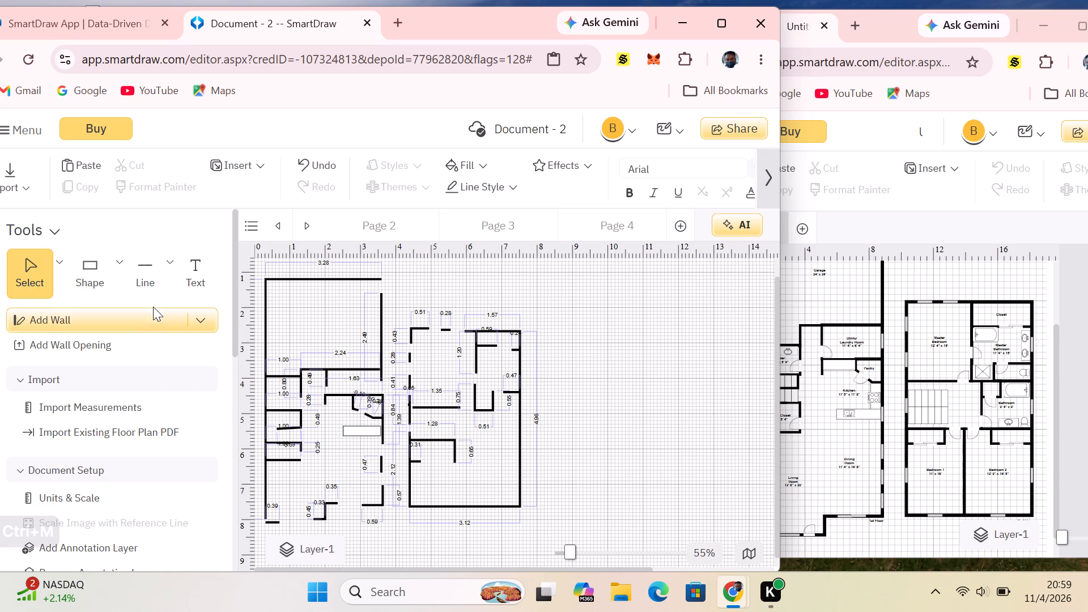
Draw a short horizontal wall about 0.24 long leading left from the bottom end of the new vertical wall.
left_click(155, 284)
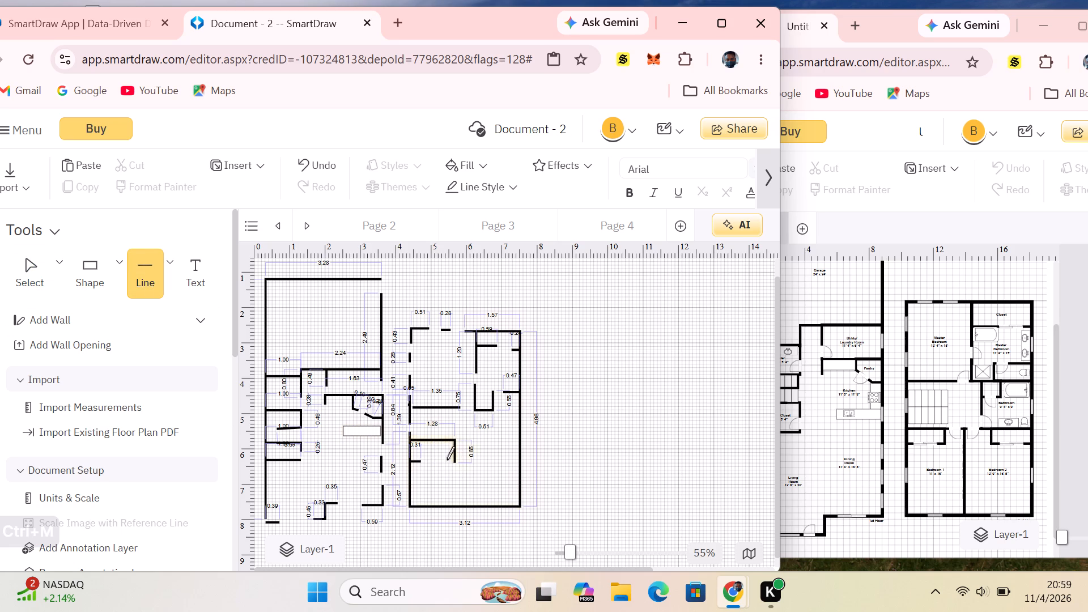
left_click_drag(445, 461, 454, 459)
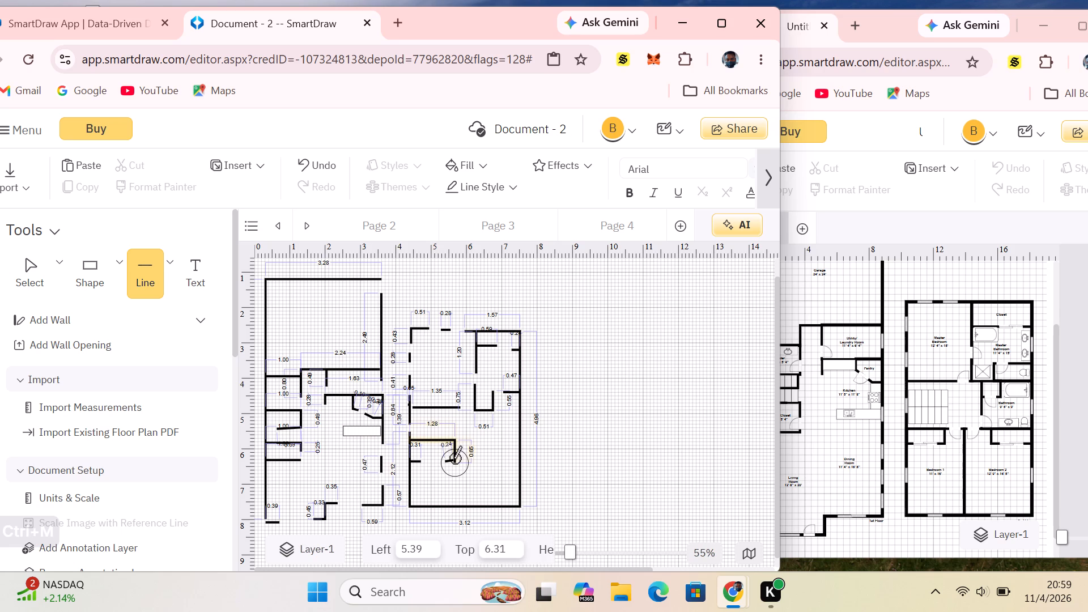
left_click_drag(454, 459, 453, 461)
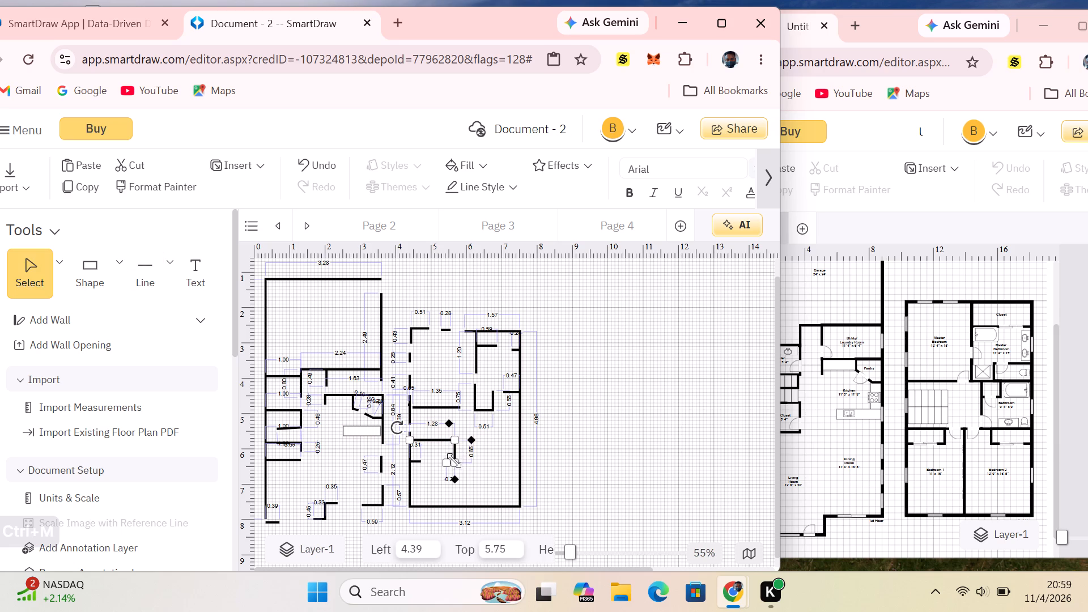
left_click(484, 460)
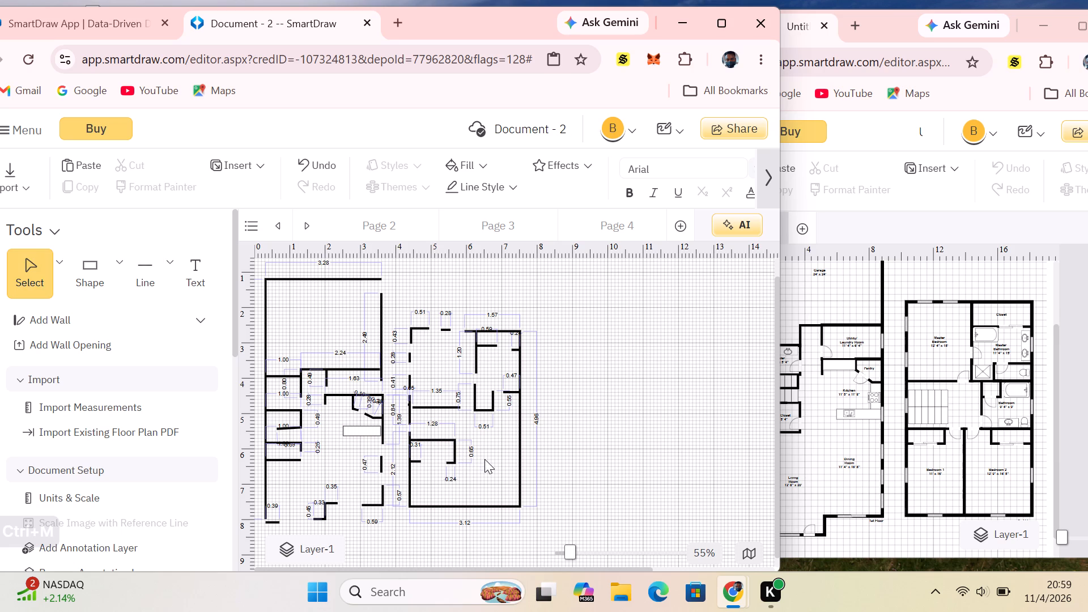
Lengthen that short horizontal wall to about 0.39 by moving its left end outward, keeping it level.
left_click(447, 461)
left_click(447, 461)
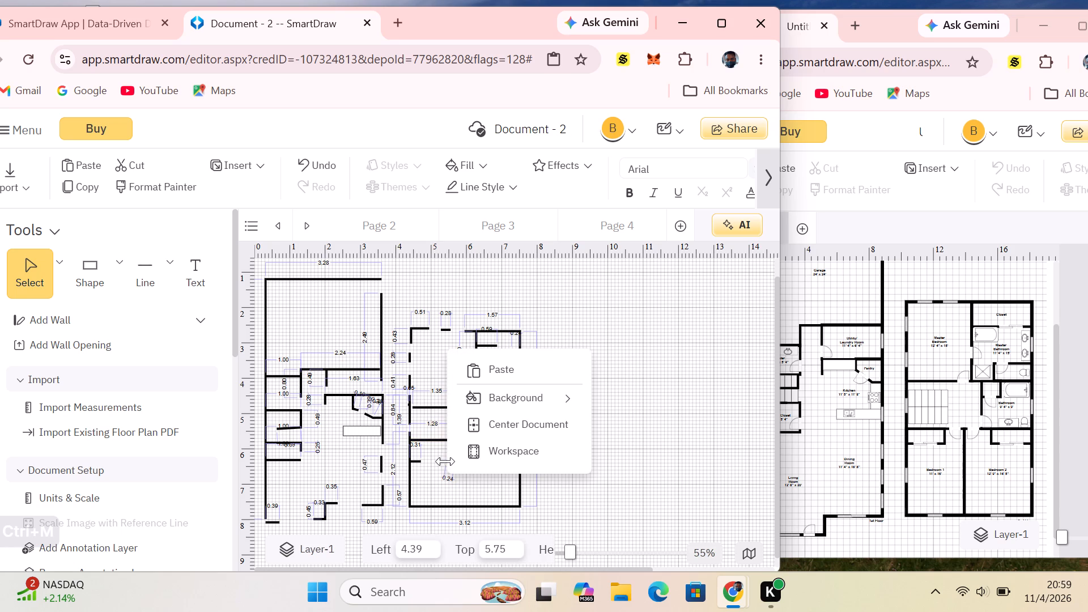
left_click(465, 472)
left_click(444, 462)
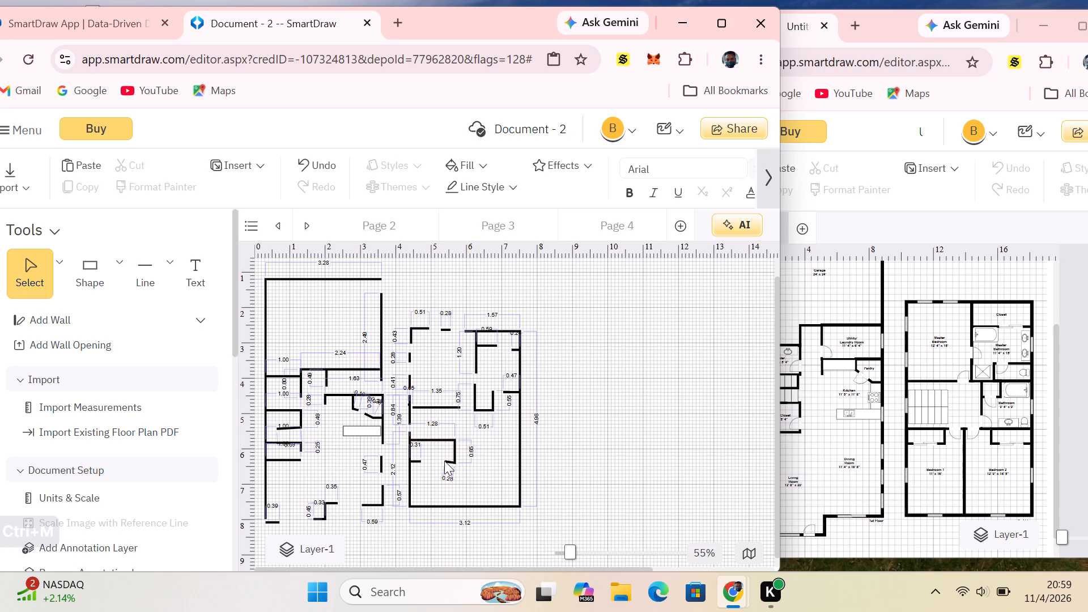
triple_click(444, 461)
left_click_drag(447, 460, 444, 461)
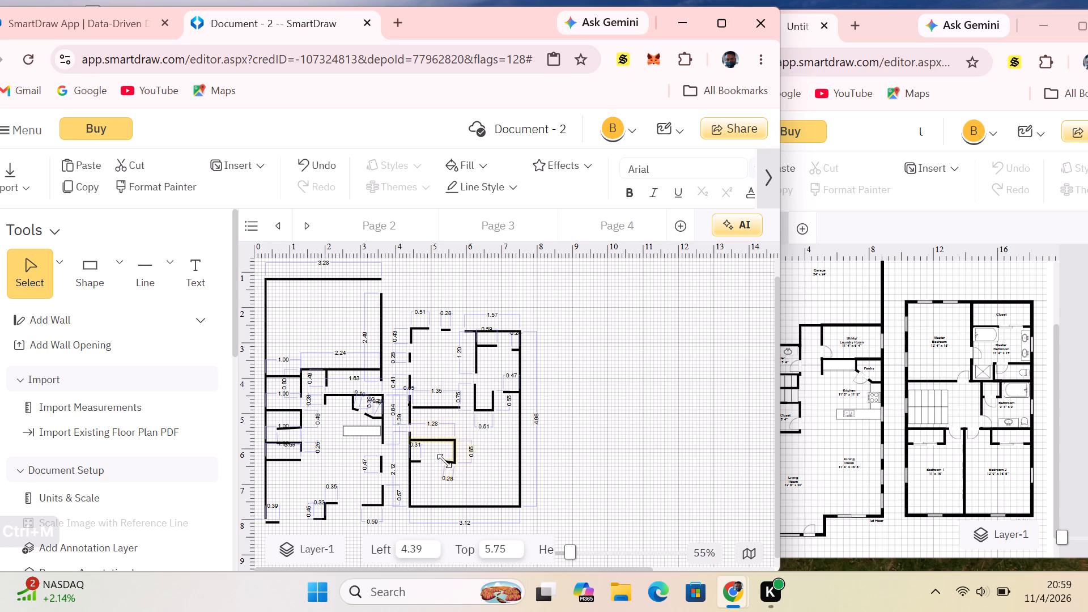
left_click_drag(444, 461, 440, 463)
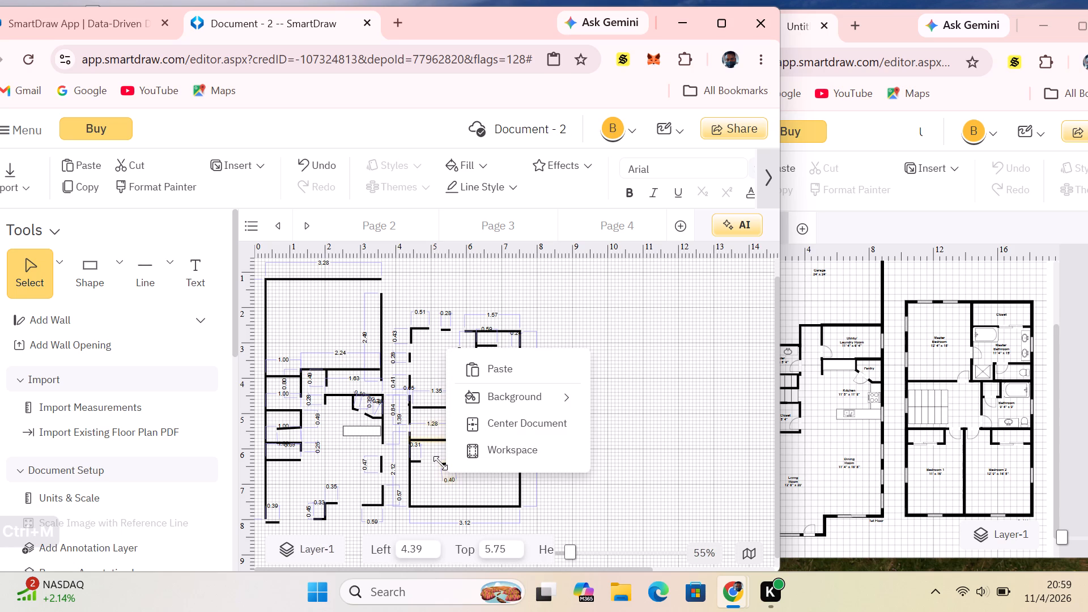
left_click_drag(440, 463, 441, 461)
left_click(460, 473)
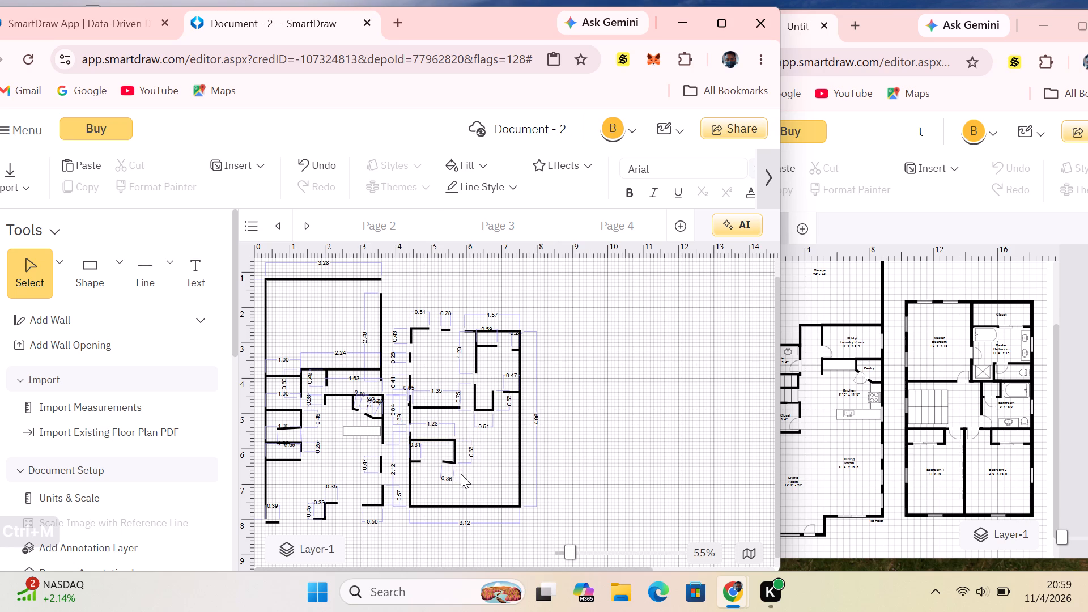
left_click(441, 457)
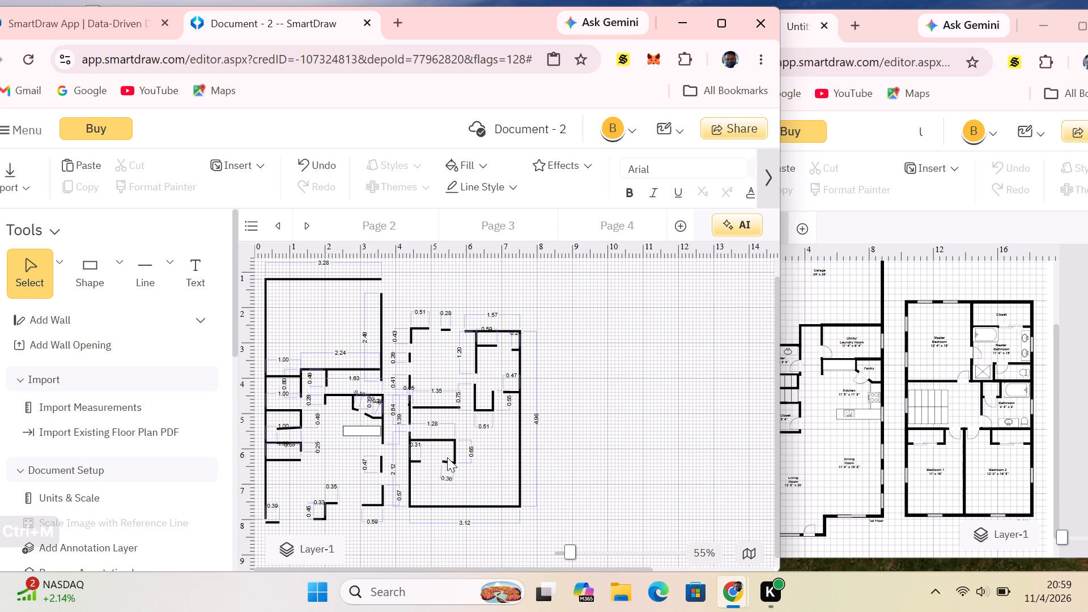
left_click(447, 457)
left_click(445, 461)
left_click(439, 461)
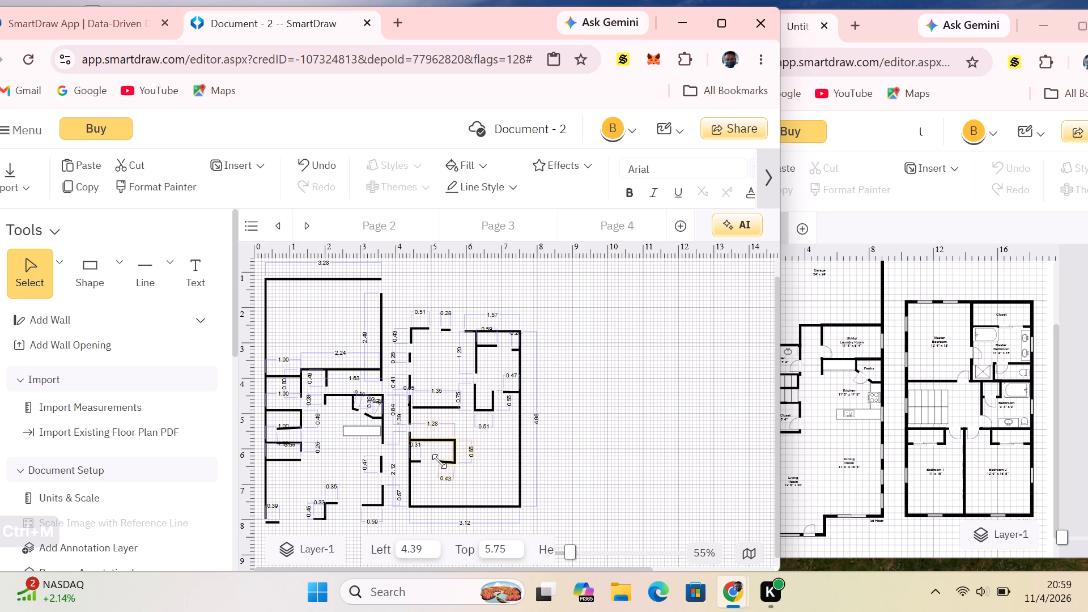
left_click(456, 467)
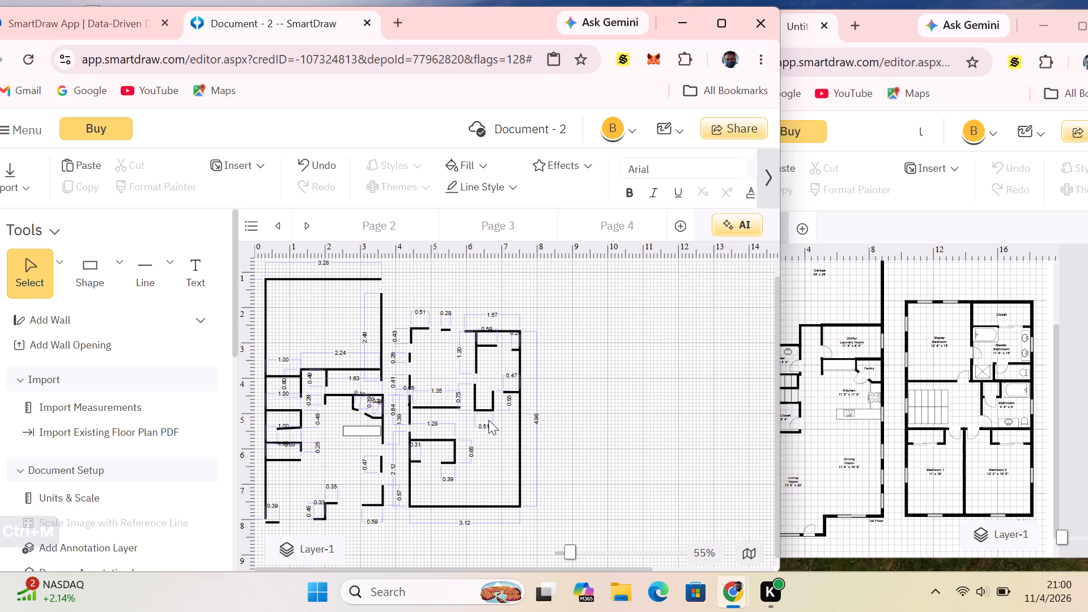
Draw a short horizontal wall about 0.21 long at 5.91, 5.98, just right of the small closet.
left_click(141, 260)
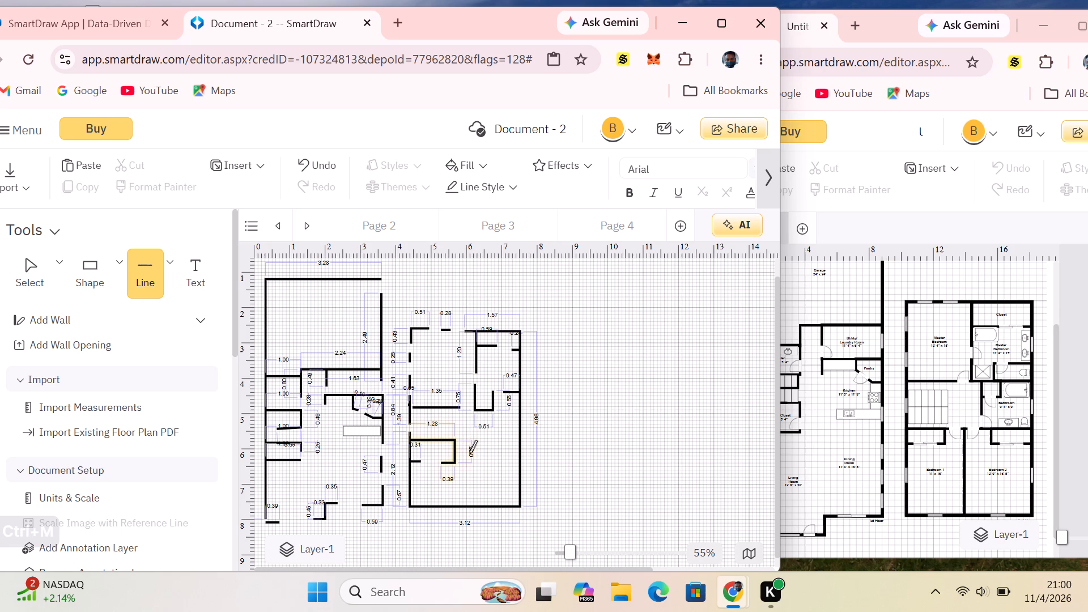
left_click(464, 448)
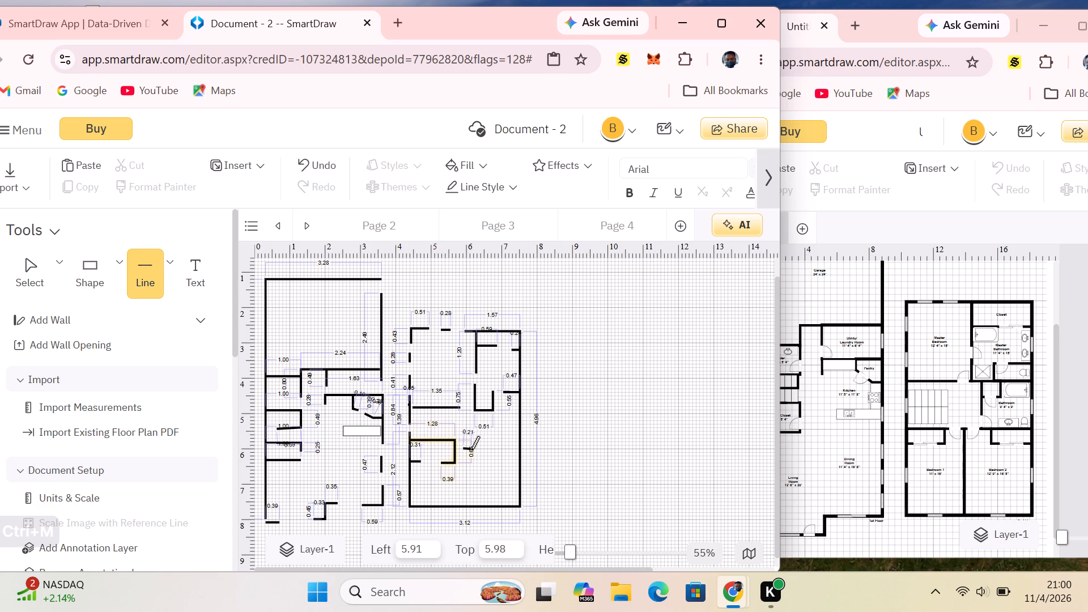
left_click(470, 448)
left_click(481, 433)
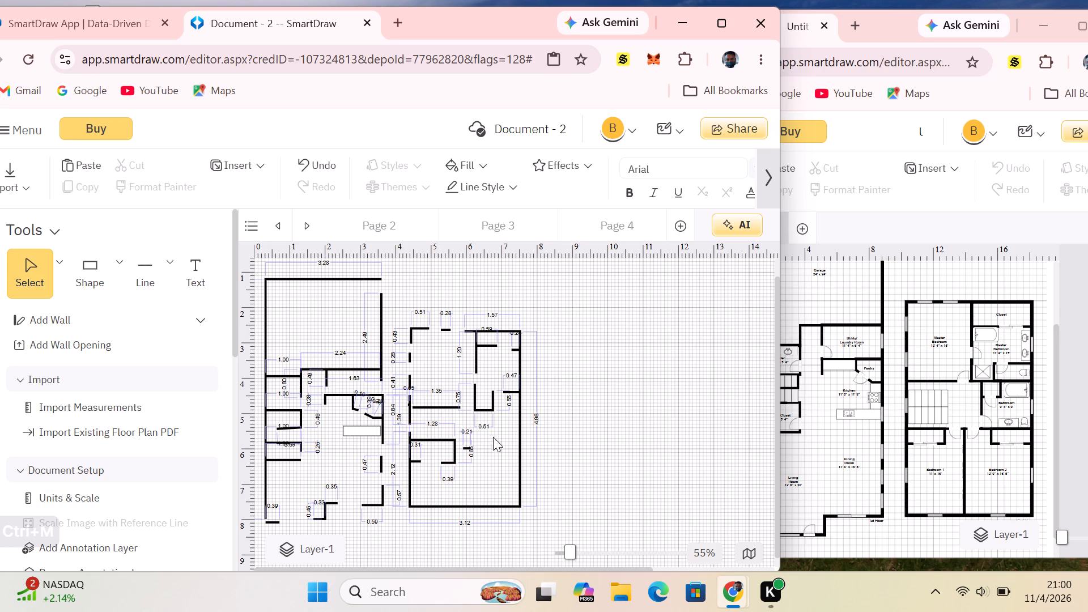
Draw a vertical dividing wall about 1.55 long from 6.04, 6.08 below the short wall down to the bottom wall.
left_click(153, 277)
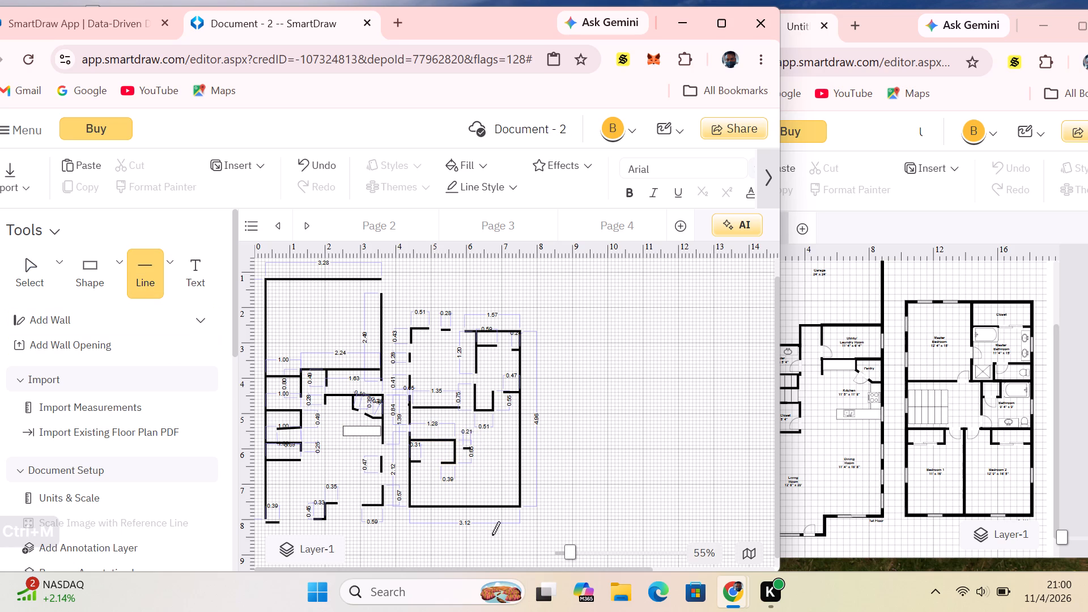
left_click_drag(467, 450, 467, 457)
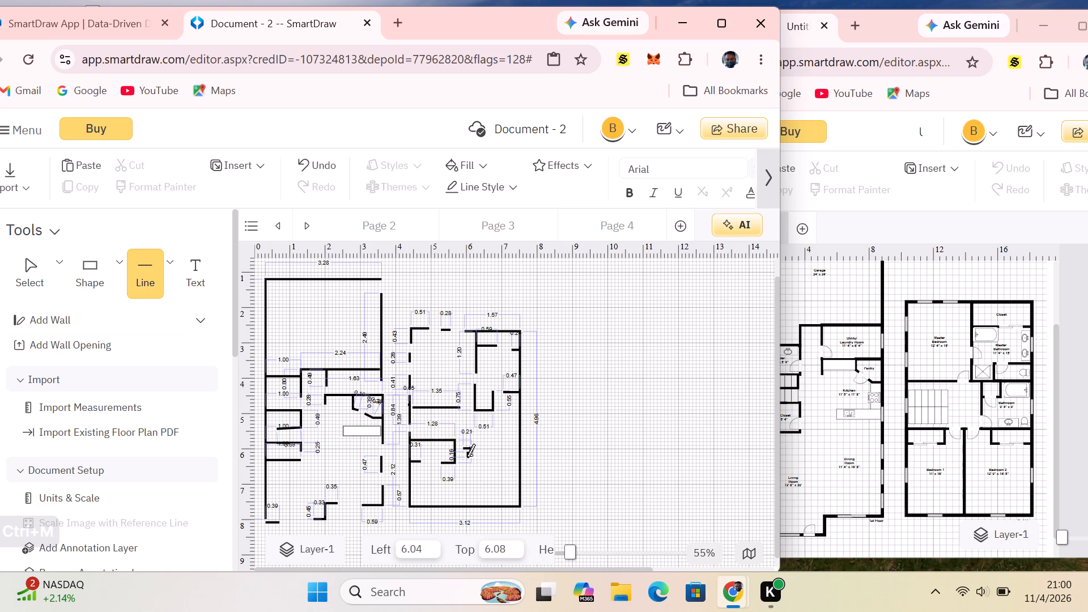
left_click_drag(467, 457, 466, 500)
left_click_drag(466, 500, 466, 501)
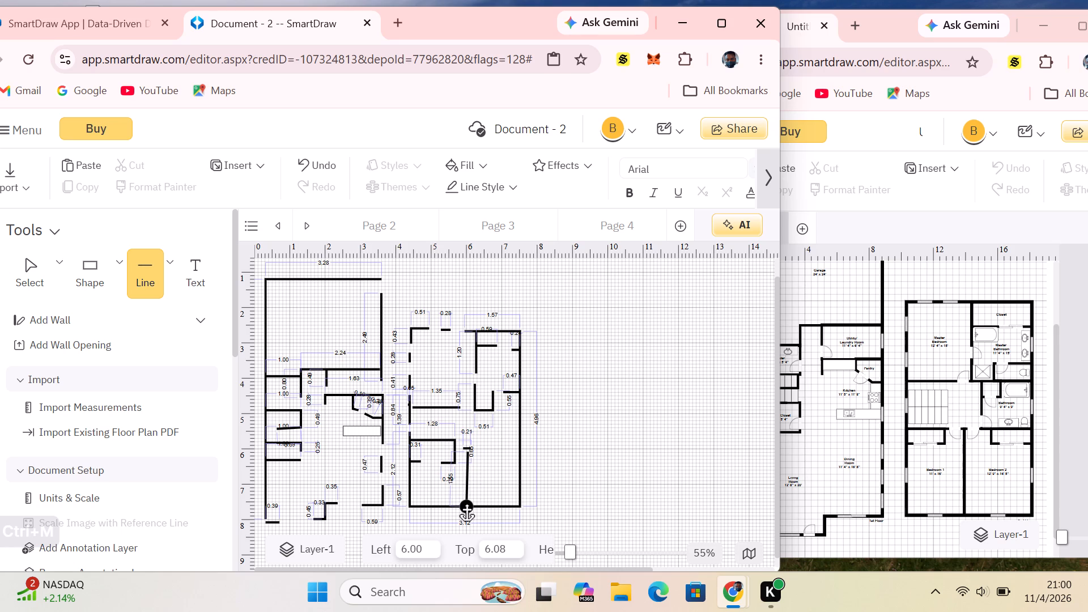
left_click_drag(466, 501, 467, 502)
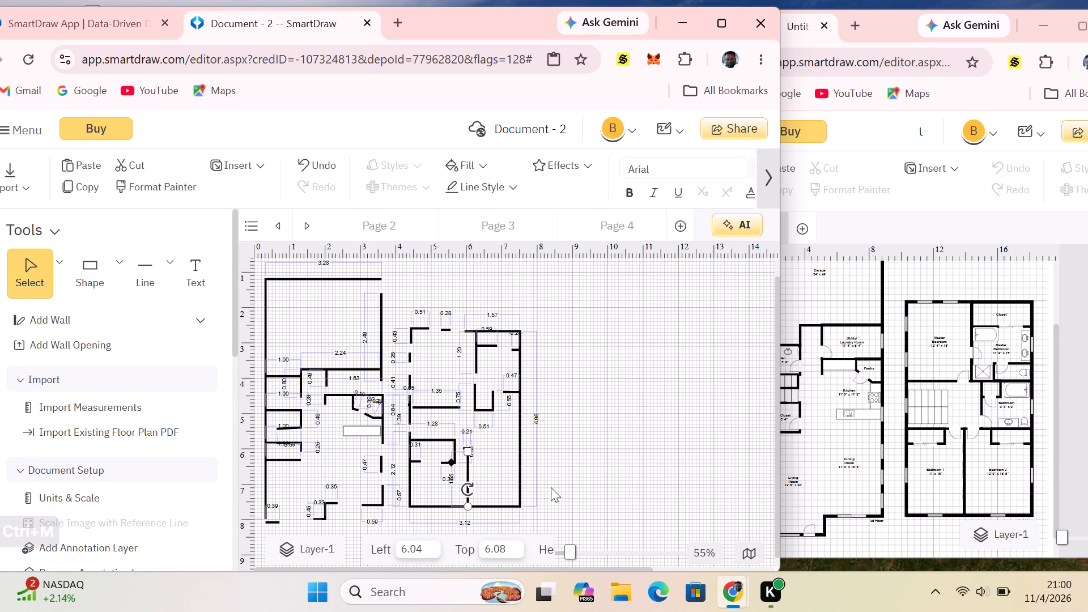
left_click(551, 487)
left_click(478, 456)
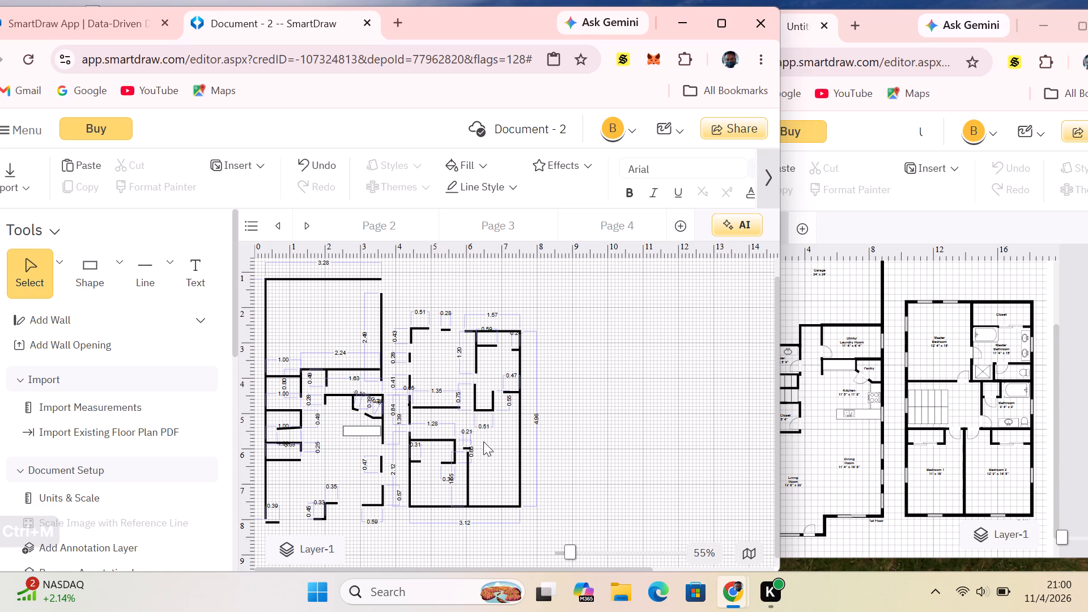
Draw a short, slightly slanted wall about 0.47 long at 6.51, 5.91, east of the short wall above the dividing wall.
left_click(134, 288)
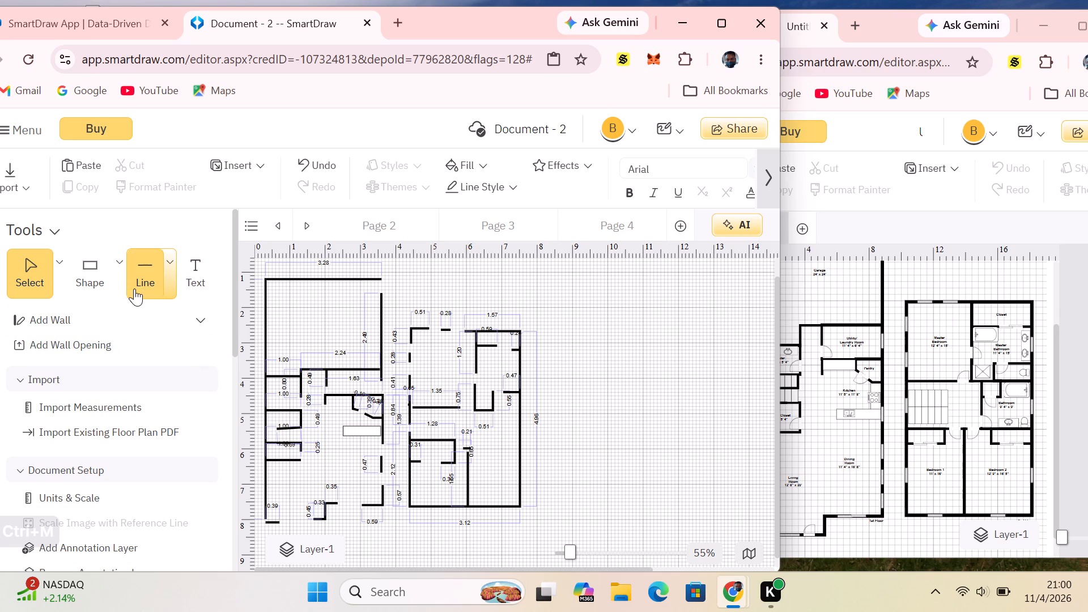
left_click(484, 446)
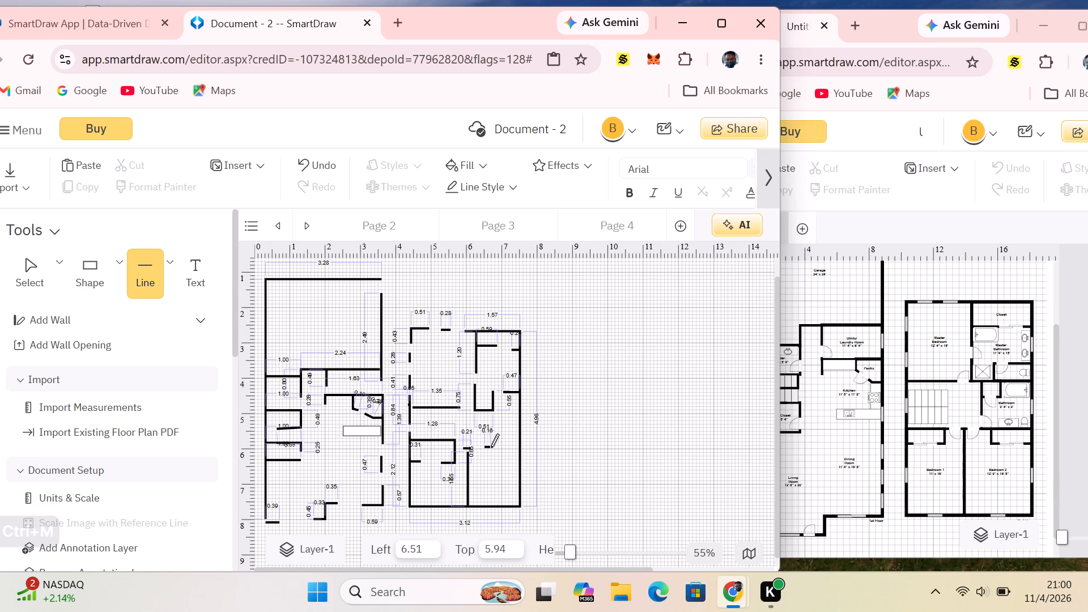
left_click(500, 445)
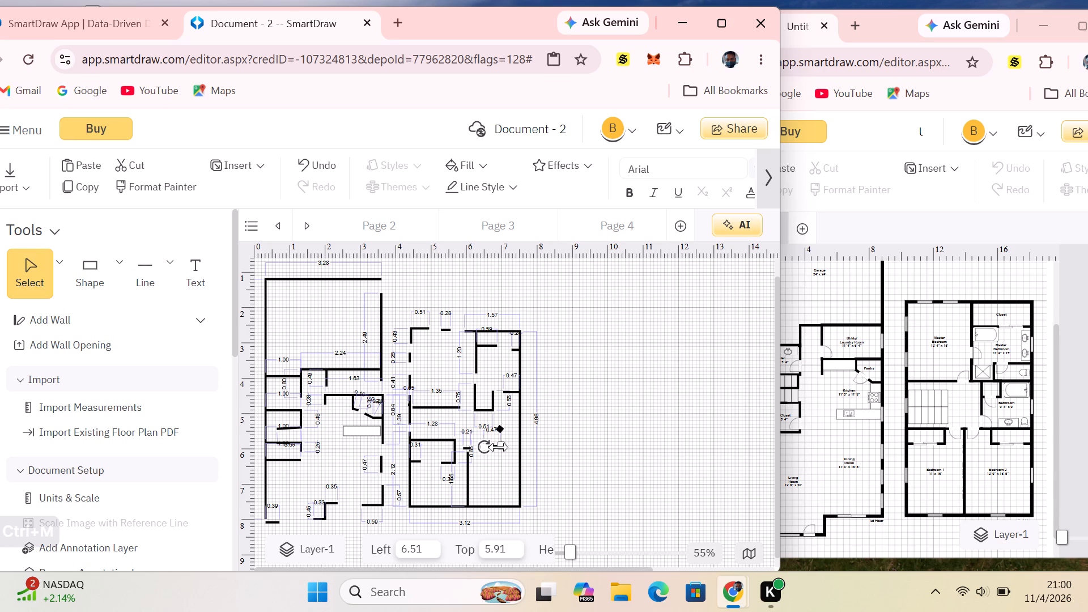
Move the short 0.21 wall up level with the small closet's top wall, with its left end at about 5.94.
left_click_drag(469, 446, 470, 444)
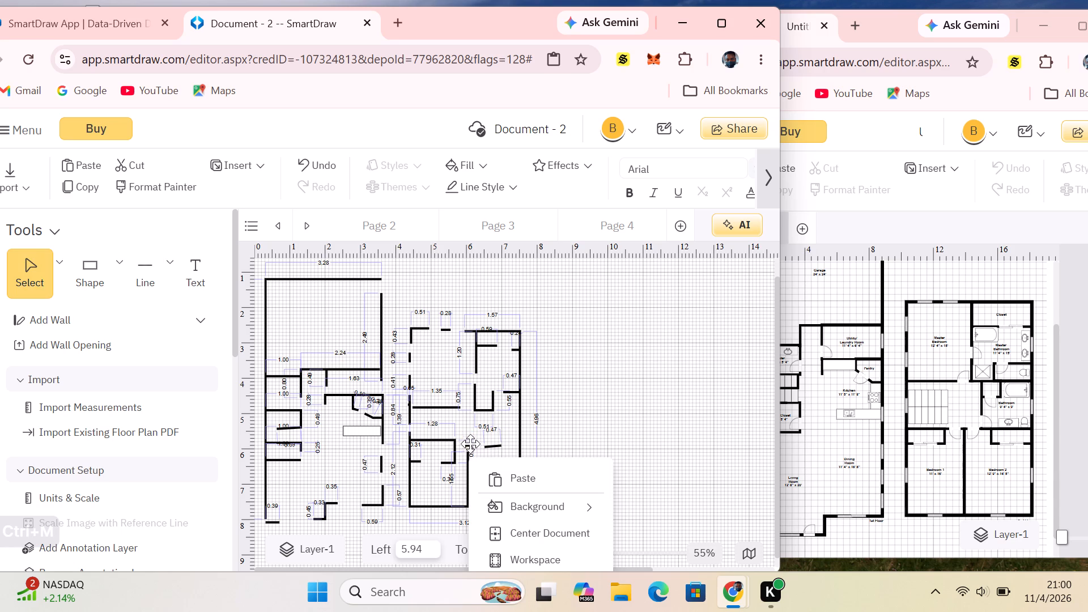
left_click_drag(470, 444, 470, 435)
left_click(516, 433)
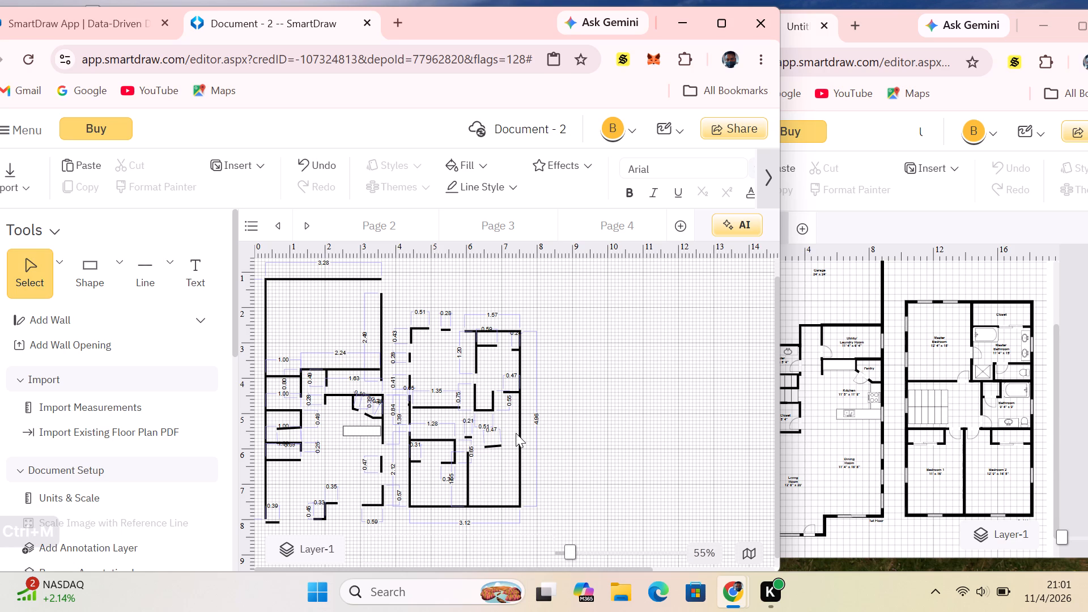
left_click(466, 437)
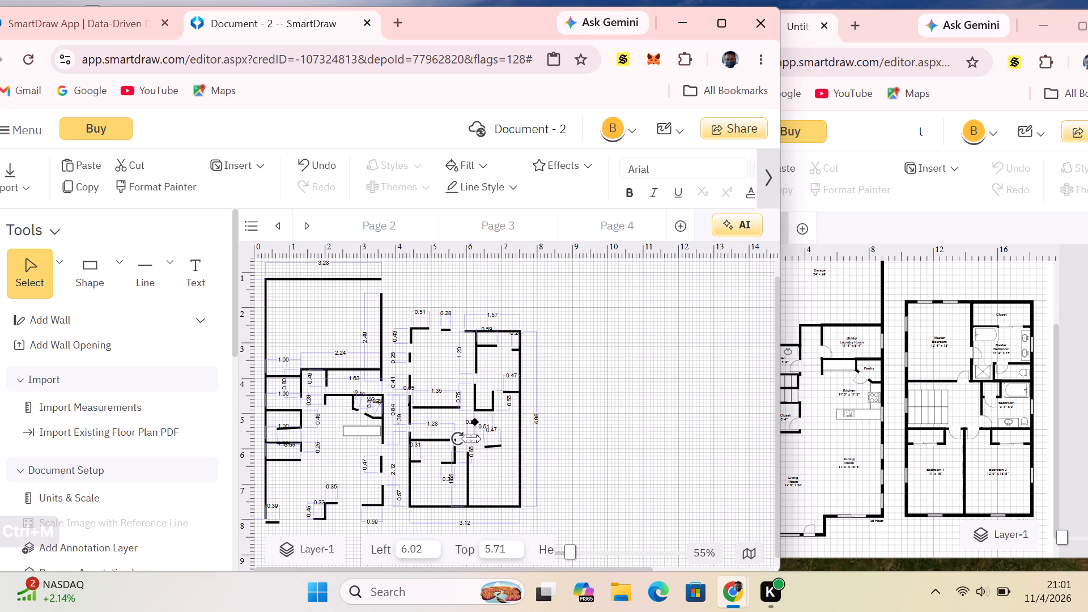
left_click(602, 398)
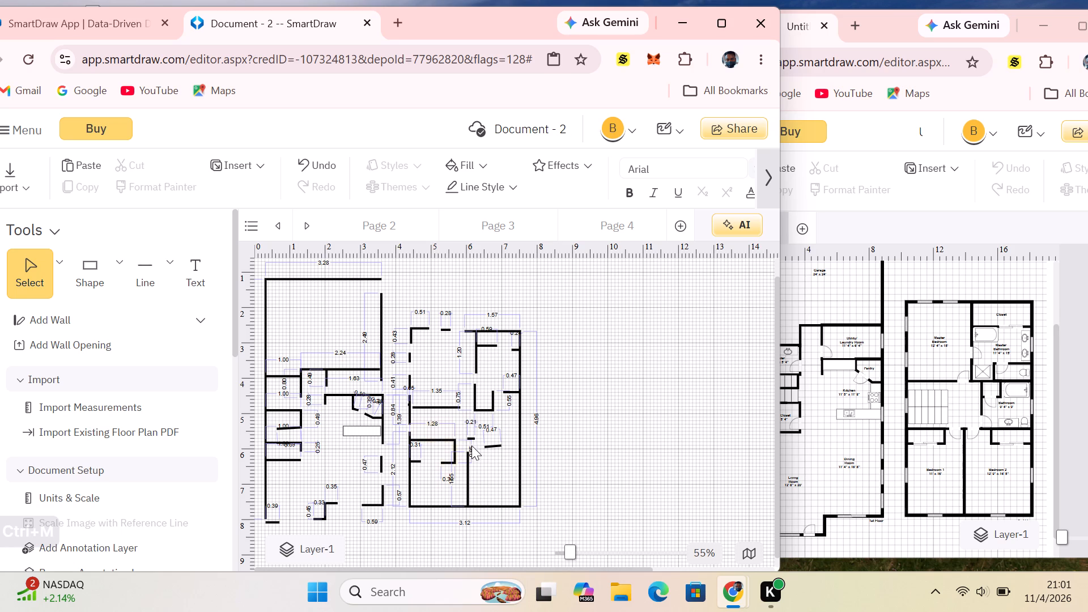
left_click(470, 436)
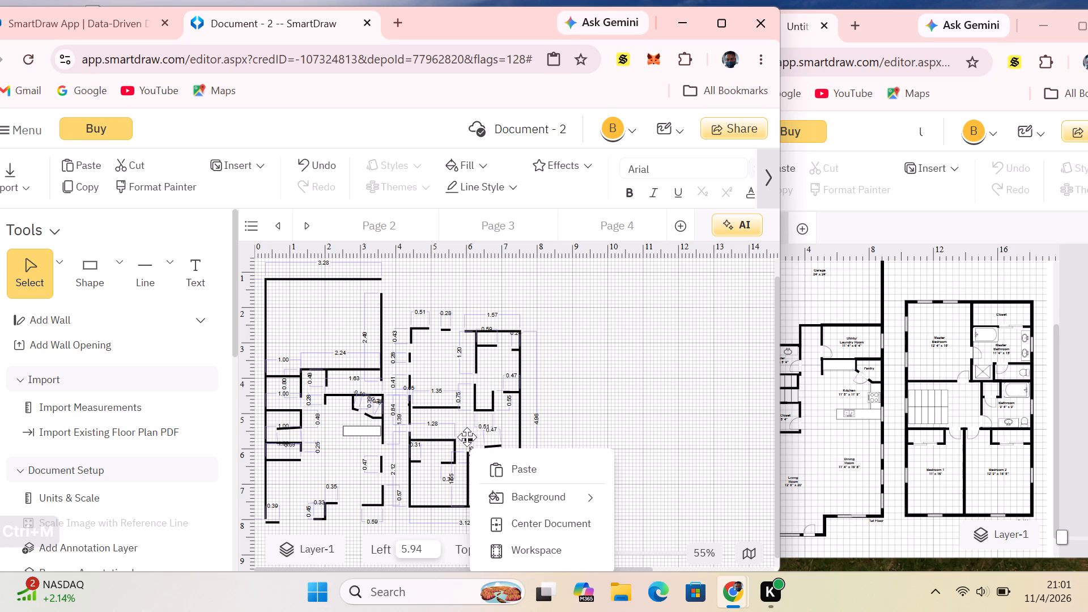
left_click(543, 407)
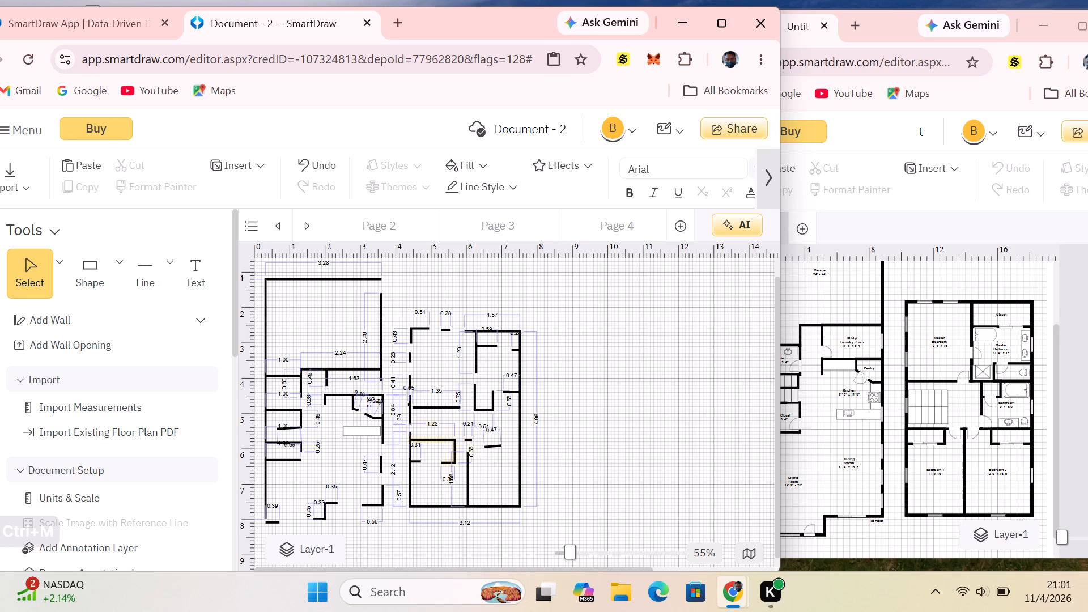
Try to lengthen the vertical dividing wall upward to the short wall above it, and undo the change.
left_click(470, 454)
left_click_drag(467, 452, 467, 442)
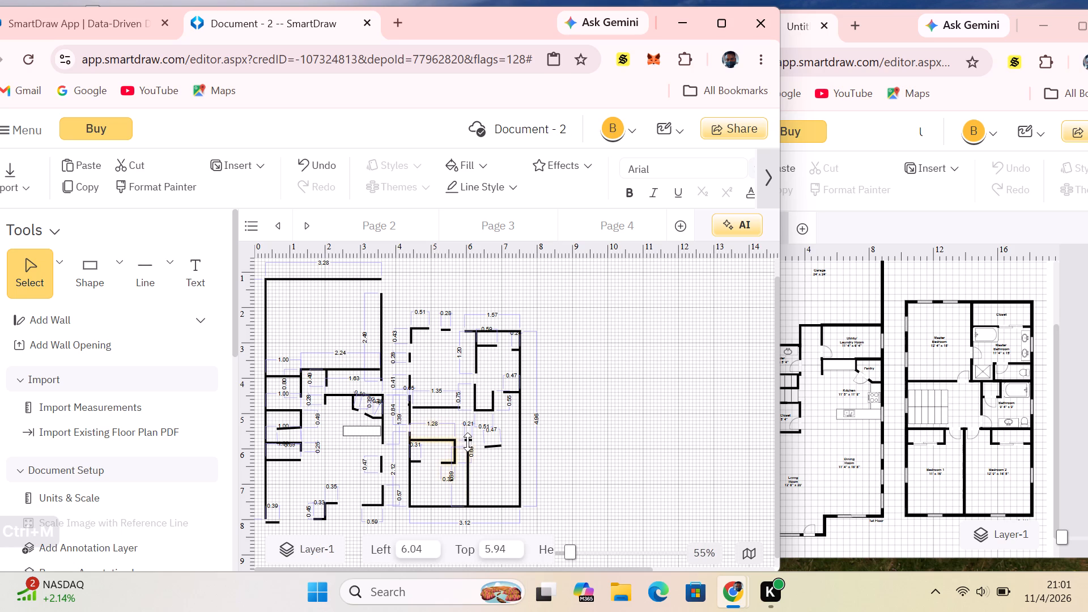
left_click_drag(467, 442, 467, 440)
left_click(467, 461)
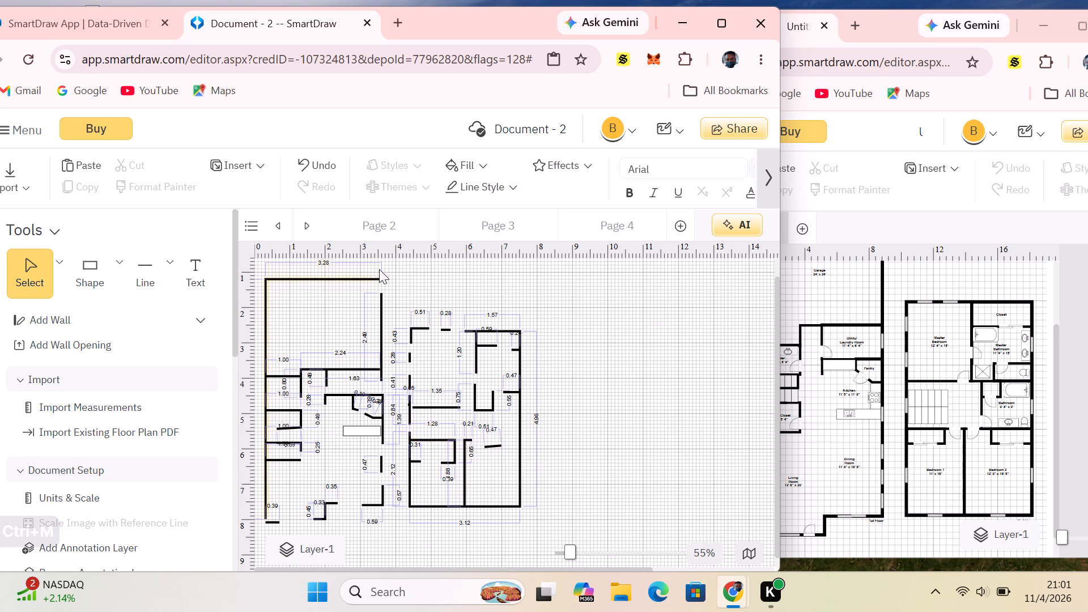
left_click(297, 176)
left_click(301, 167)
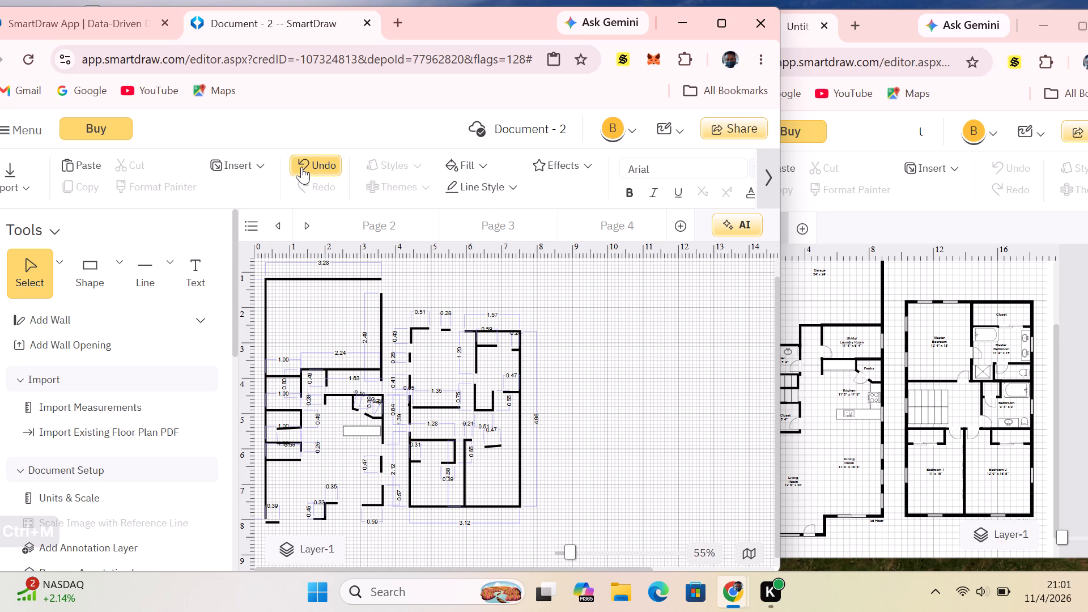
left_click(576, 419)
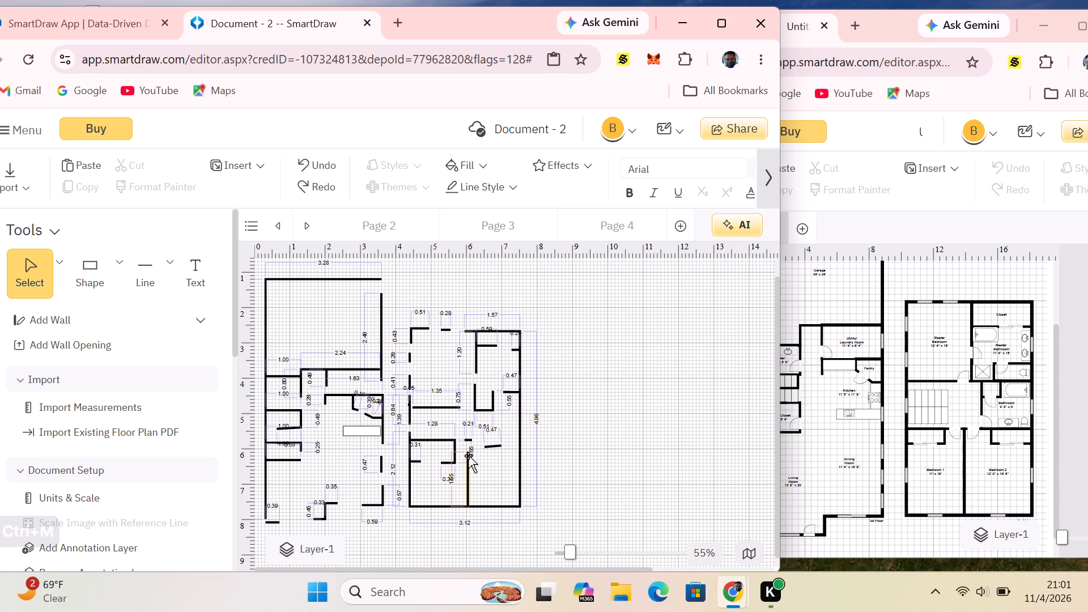
Extend the vertical dividing wall's top end up to the short wall's left end at about 5.94, 5.75.
left_click(468, 456)
left_click_drag(466, 452, 466, 441)
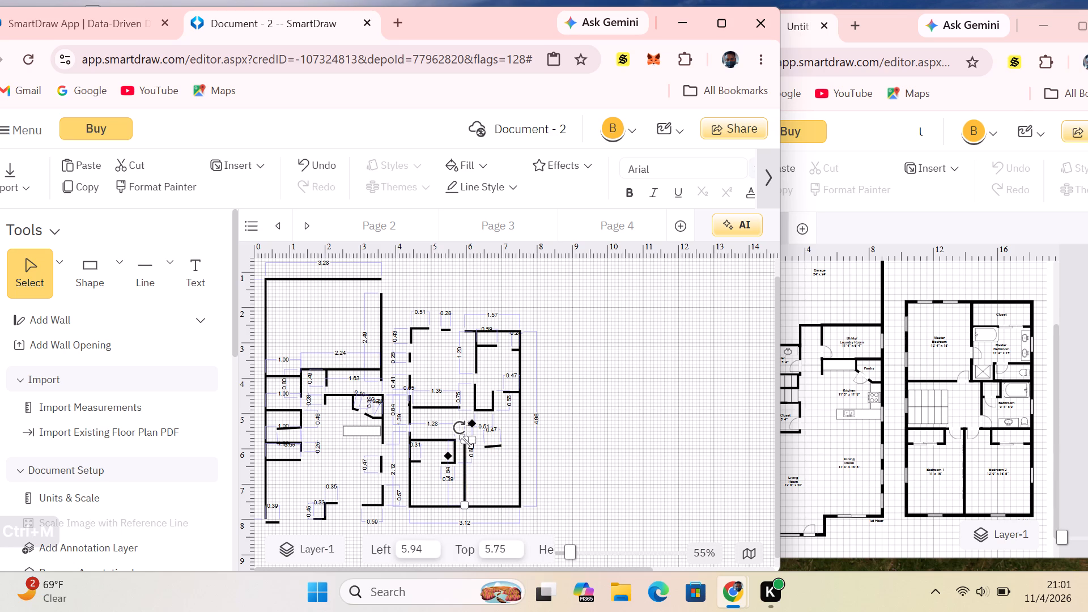
left_click(616, 394)
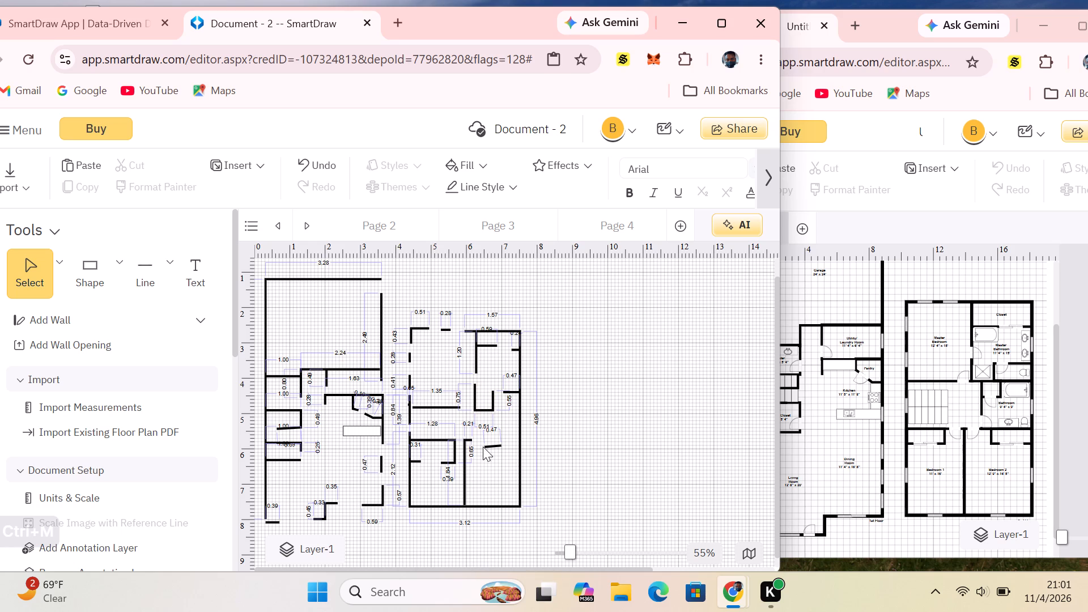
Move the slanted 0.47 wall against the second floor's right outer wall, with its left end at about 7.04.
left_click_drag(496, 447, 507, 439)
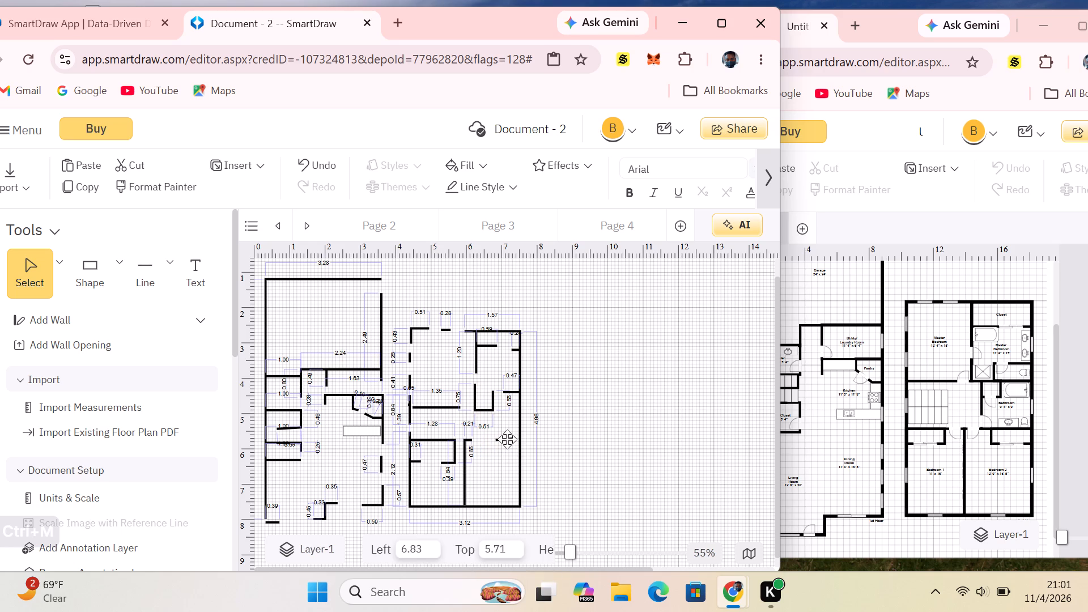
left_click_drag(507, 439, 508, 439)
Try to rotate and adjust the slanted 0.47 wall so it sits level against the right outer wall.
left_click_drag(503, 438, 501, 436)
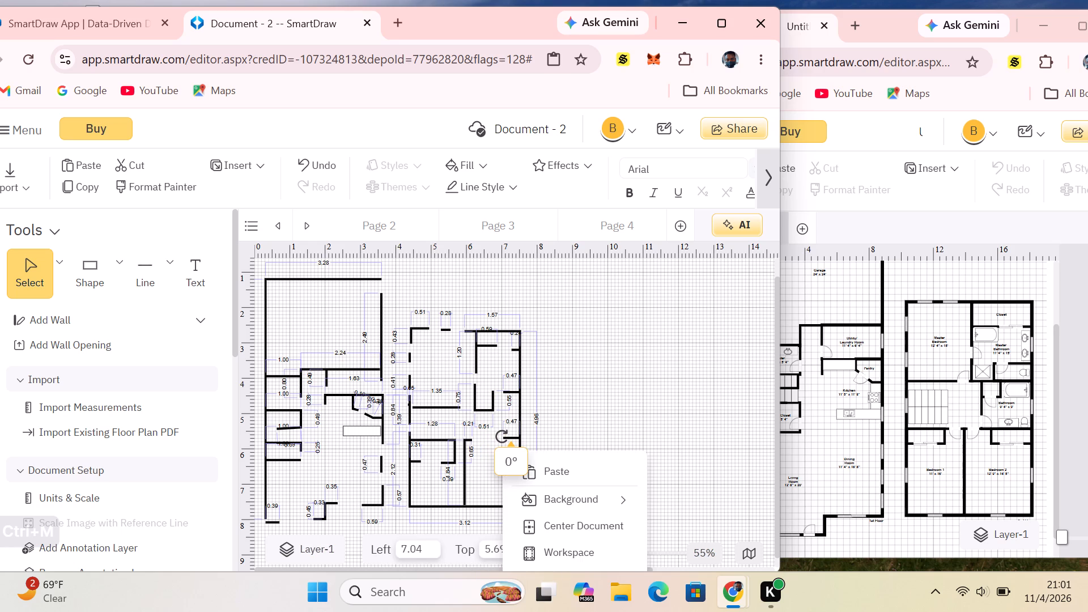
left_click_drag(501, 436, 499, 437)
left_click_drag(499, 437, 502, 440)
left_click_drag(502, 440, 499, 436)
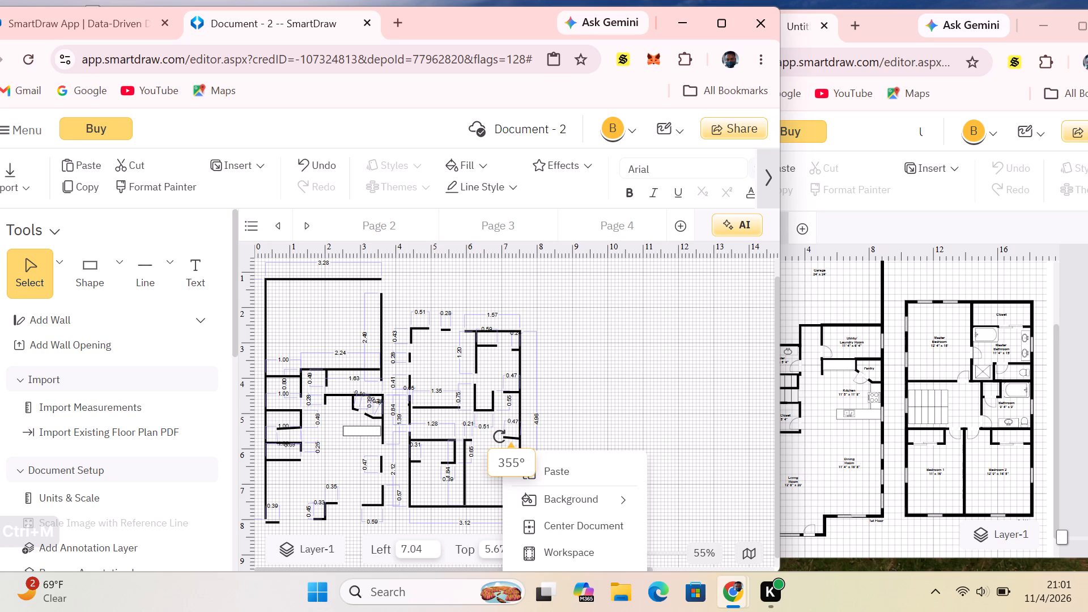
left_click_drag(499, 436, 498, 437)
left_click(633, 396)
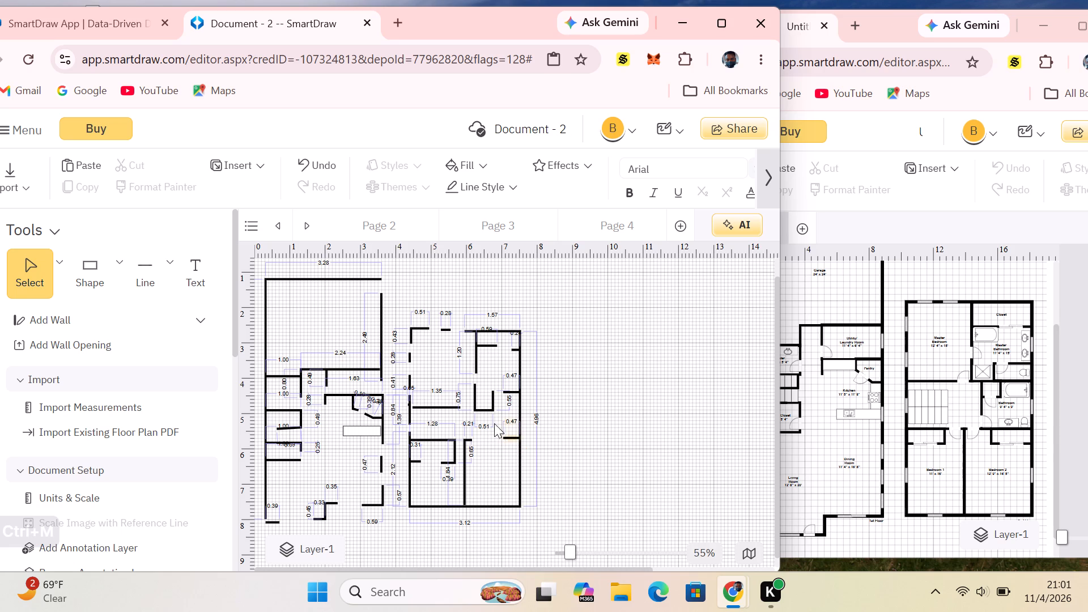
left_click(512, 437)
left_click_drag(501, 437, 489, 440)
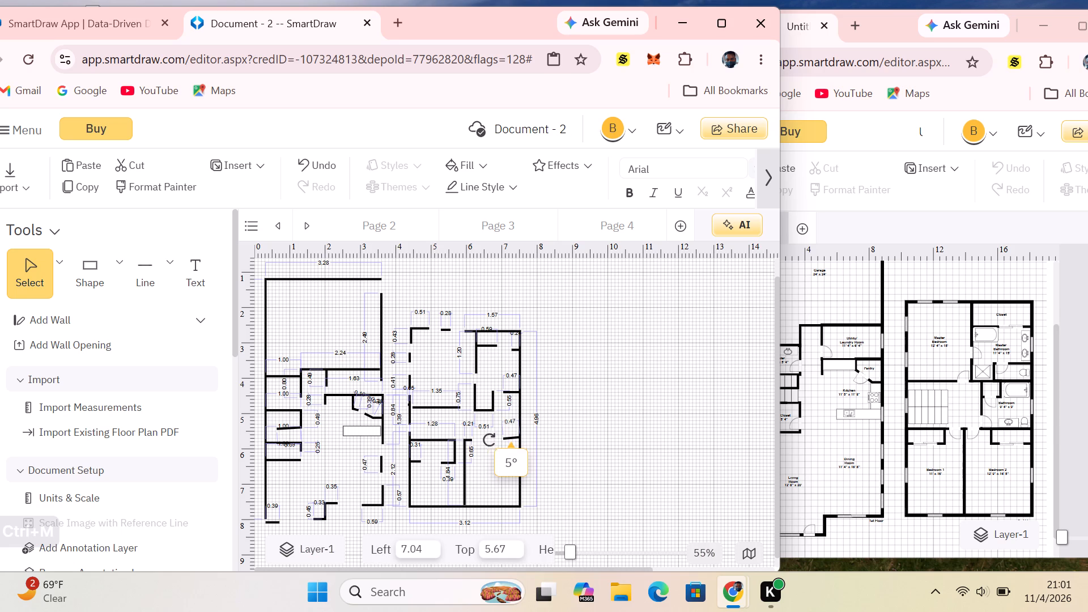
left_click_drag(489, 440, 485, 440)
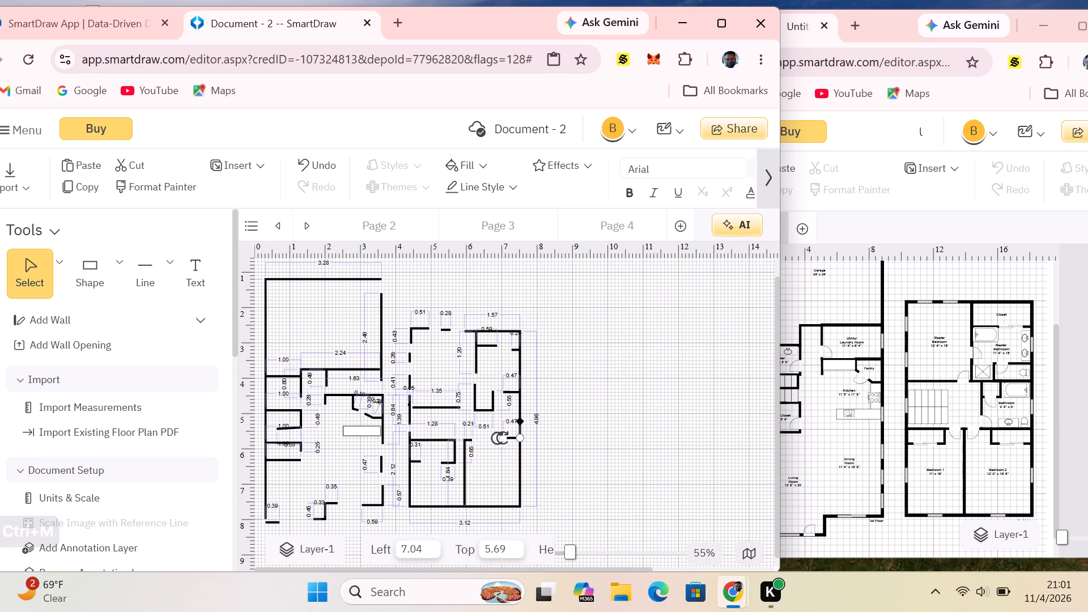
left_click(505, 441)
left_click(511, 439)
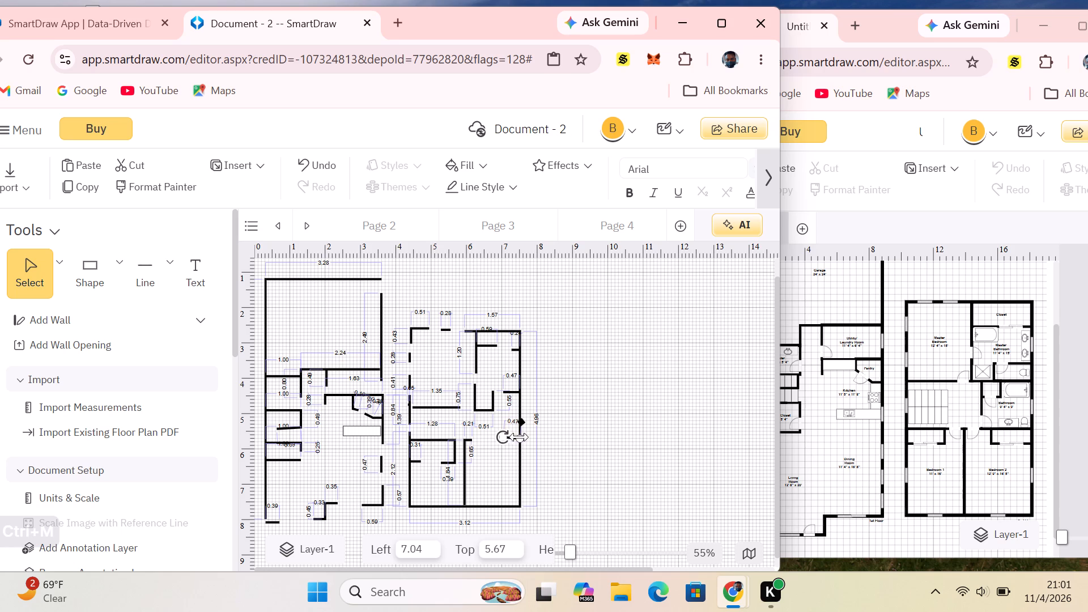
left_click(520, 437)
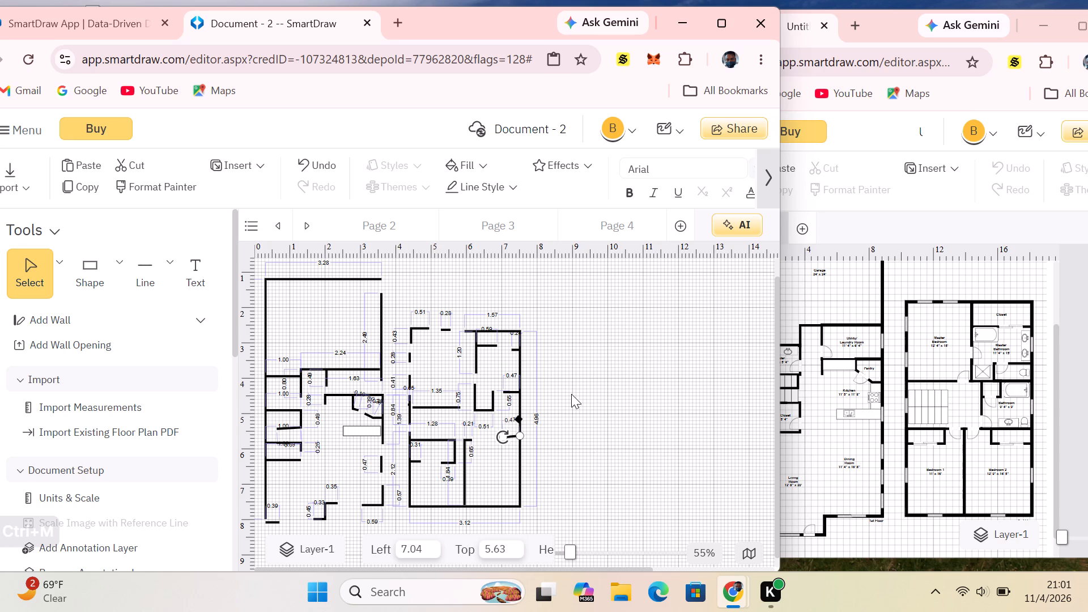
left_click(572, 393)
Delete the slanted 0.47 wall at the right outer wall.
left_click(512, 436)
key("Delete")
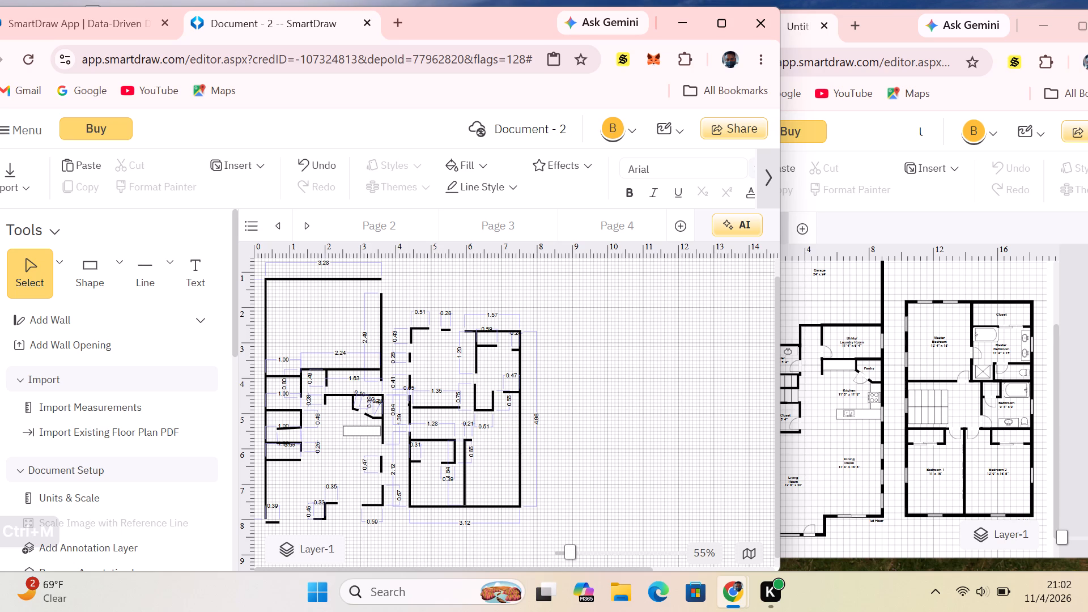
Draw a level horizontal wall about 0.84 long from 6.67, 5.79 to the second floor's right outer wall.
left_click(149, 266)
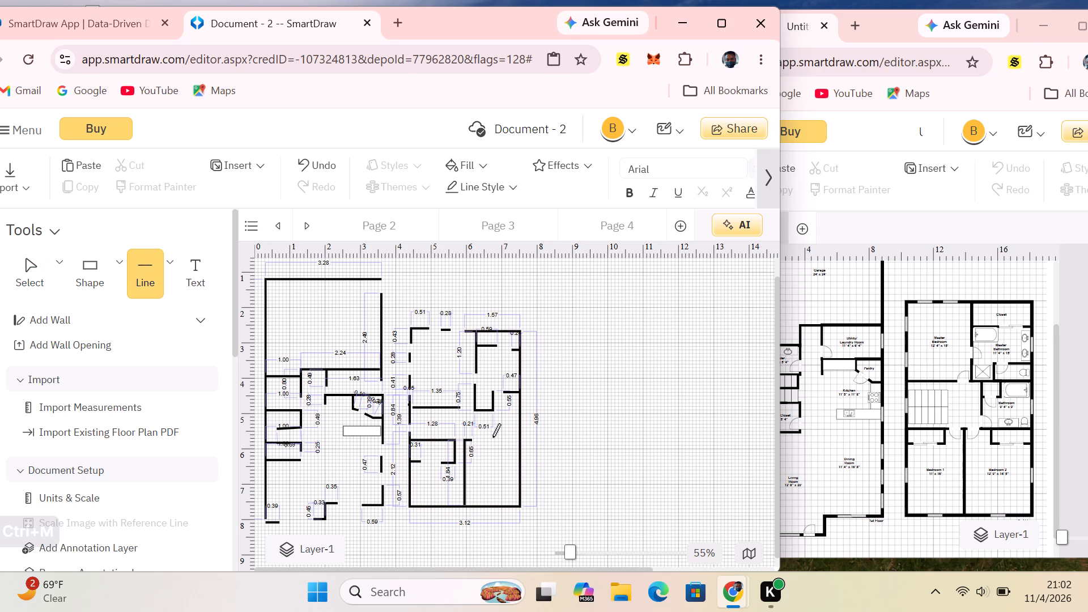
left_click_drag(490, 441, 511, 439)
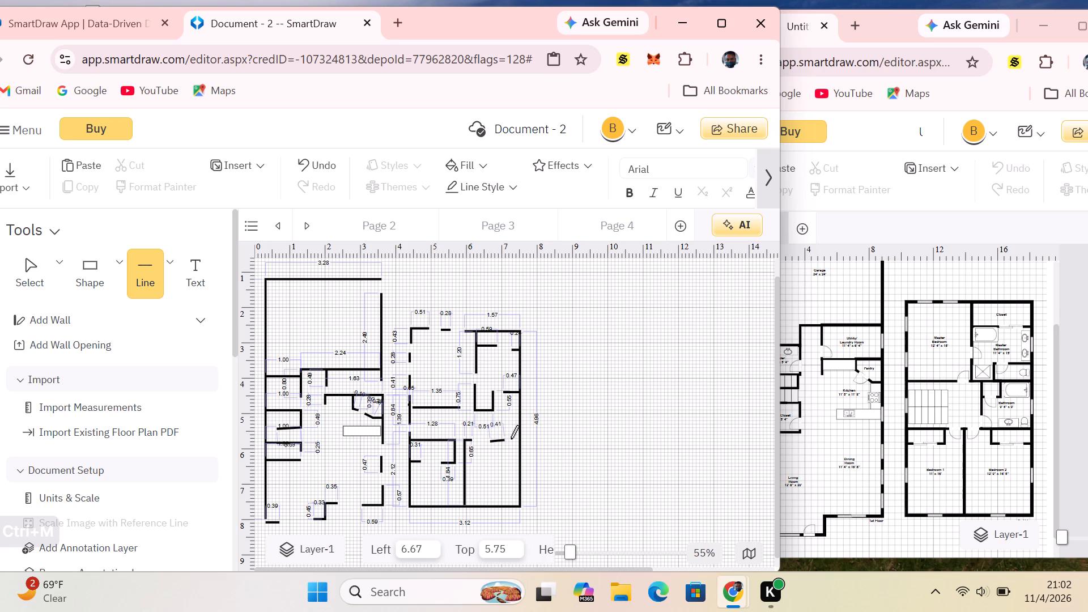
left_click_drag(511, 439, 522, 441)
left_click_drag(522, 441, 524, 441)
left_click_drag(524, 441, 526, 440)
left_click(551, 426)
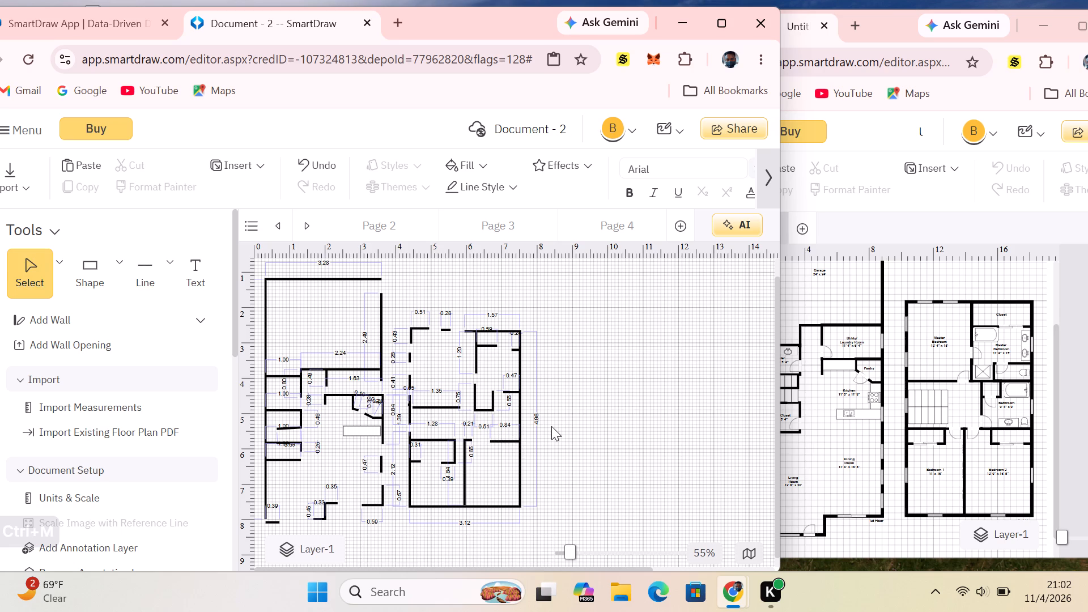
Lengthen that horizontal wall to about 0.96 by moving its left end outward to 6.55, keeping it level.
left_click(509, 441)
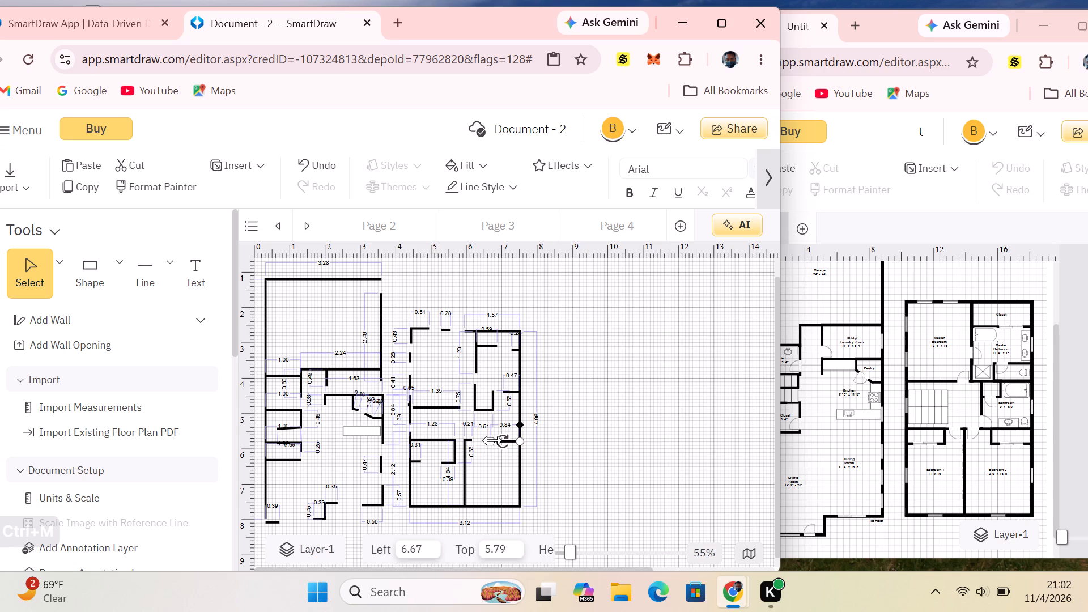
left_click_drag(492, 440, 485, 440)
left_click(686, 396)
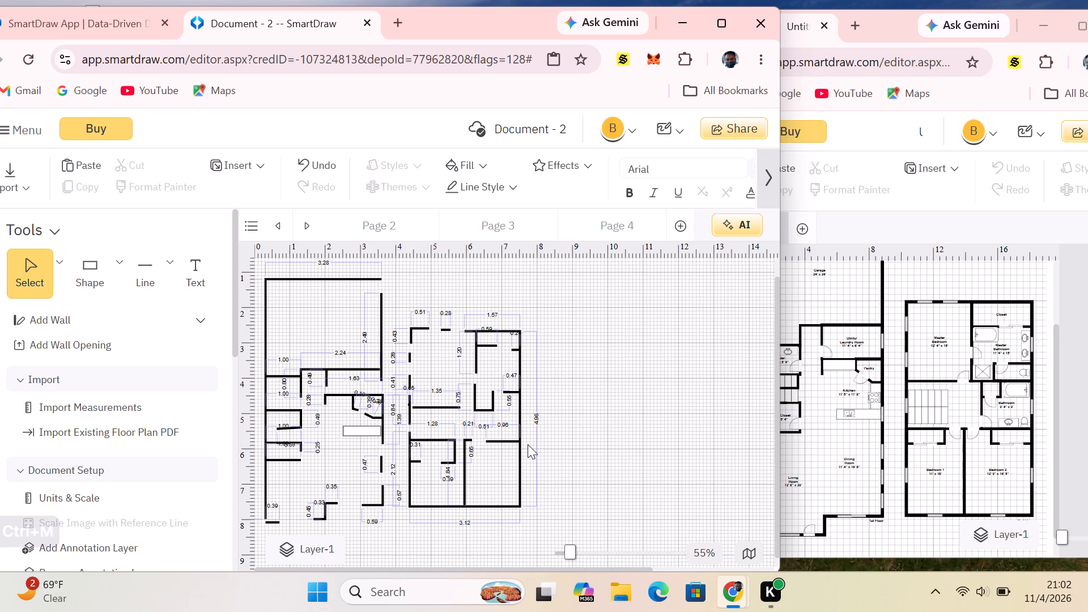
Lengthen the level horizontal wall at the second floor's right outer wall to about 1.04, moving its left end to about 6.47.
left_click(493, 439)
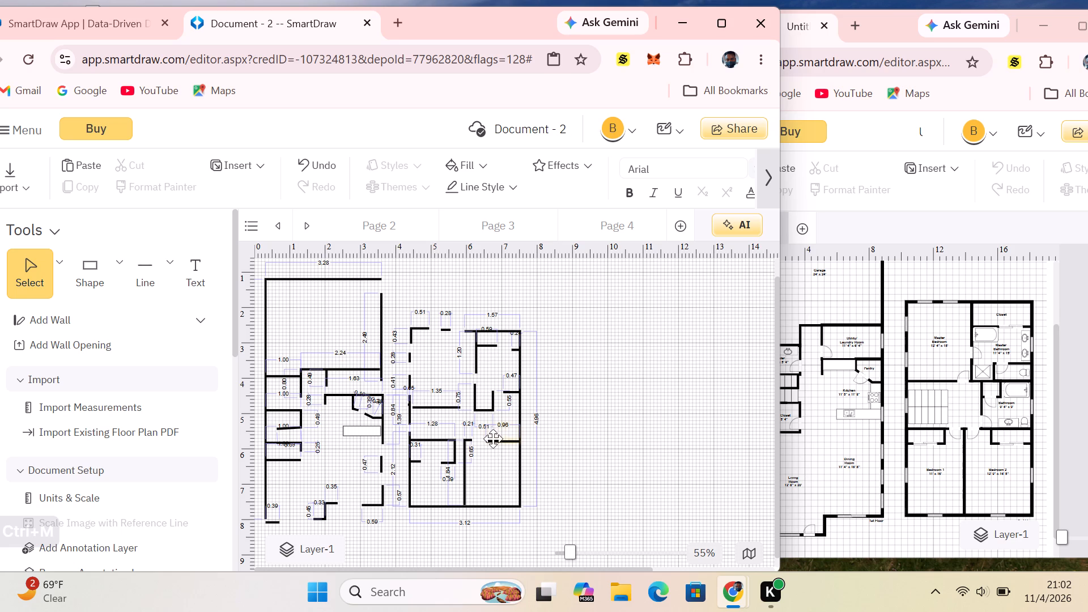
left_click(491, 439)
left_click_drag(483, 439, 479, 440)
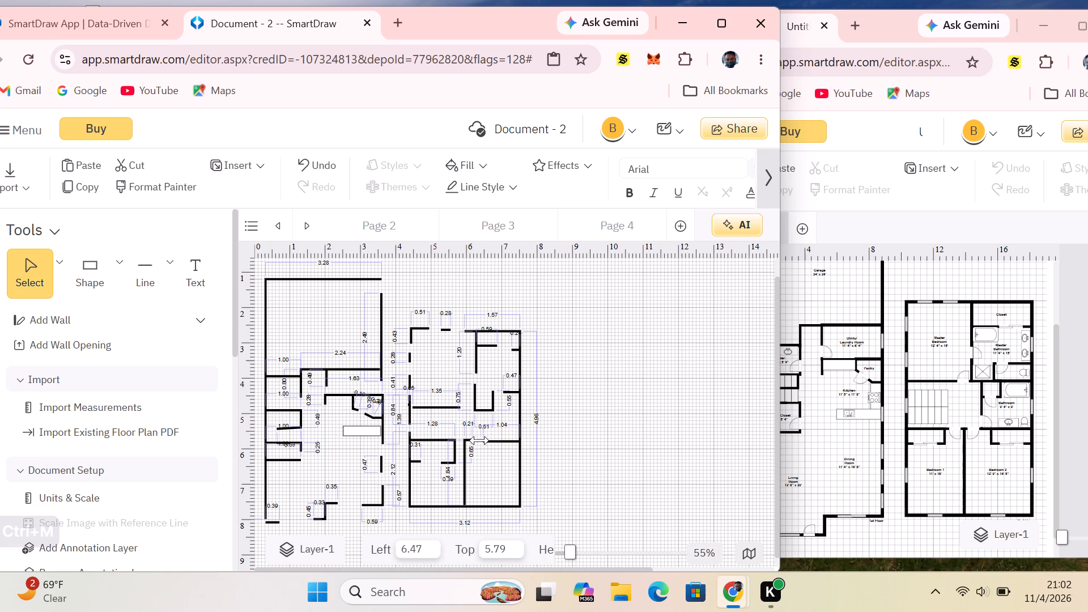
left_click_drag(479, 440, 475, 441)
left_click(568, 399)
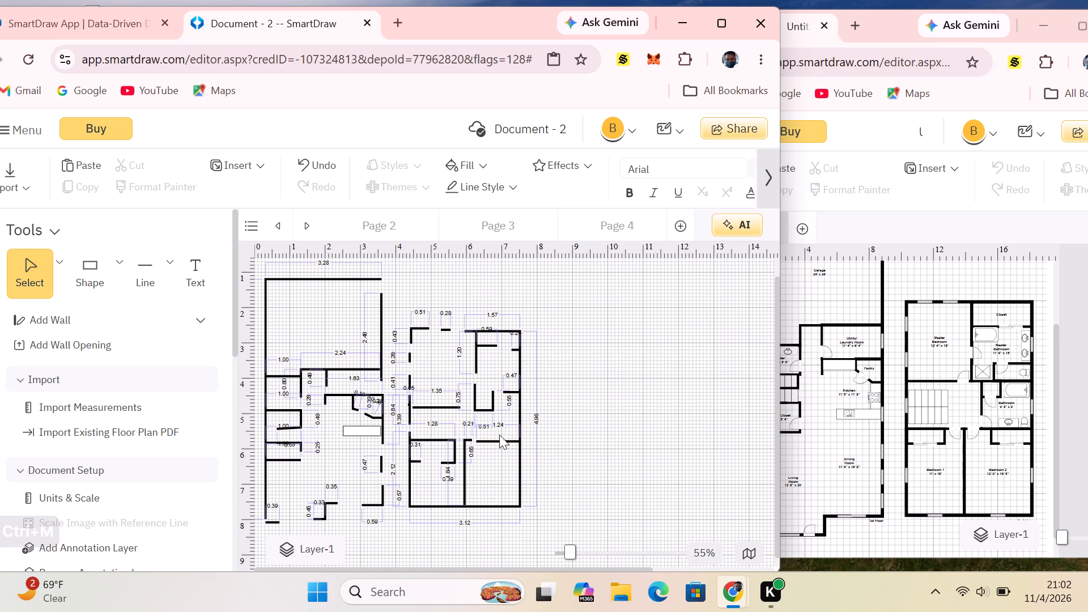
left_click(483, 441)
left_click_drag(478, 441, 479, 441)
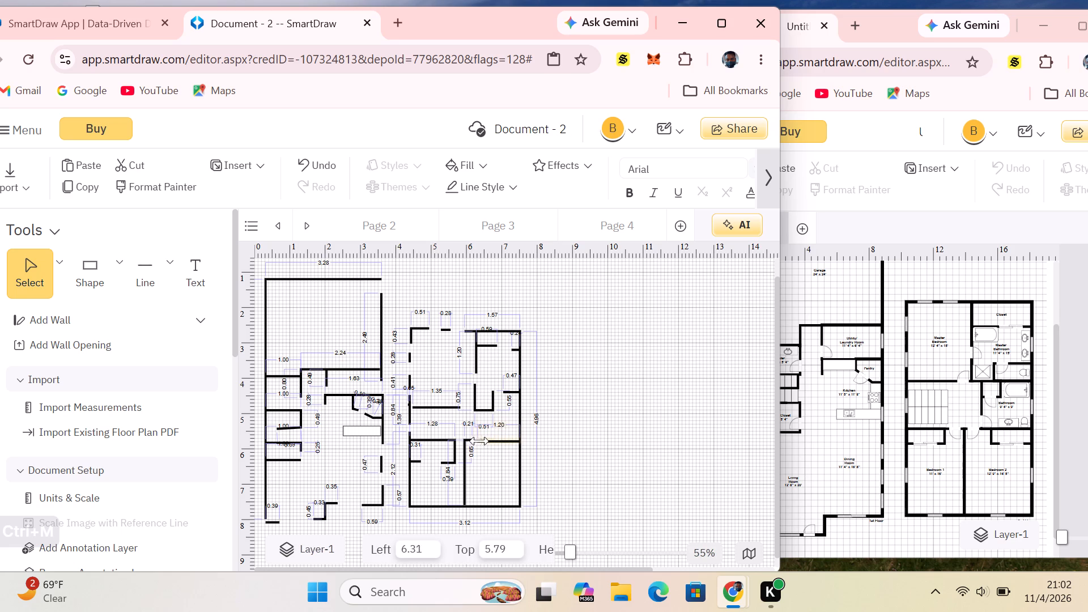
left_click_drag(479, 441, 483, 439)
left_click(608, 410)
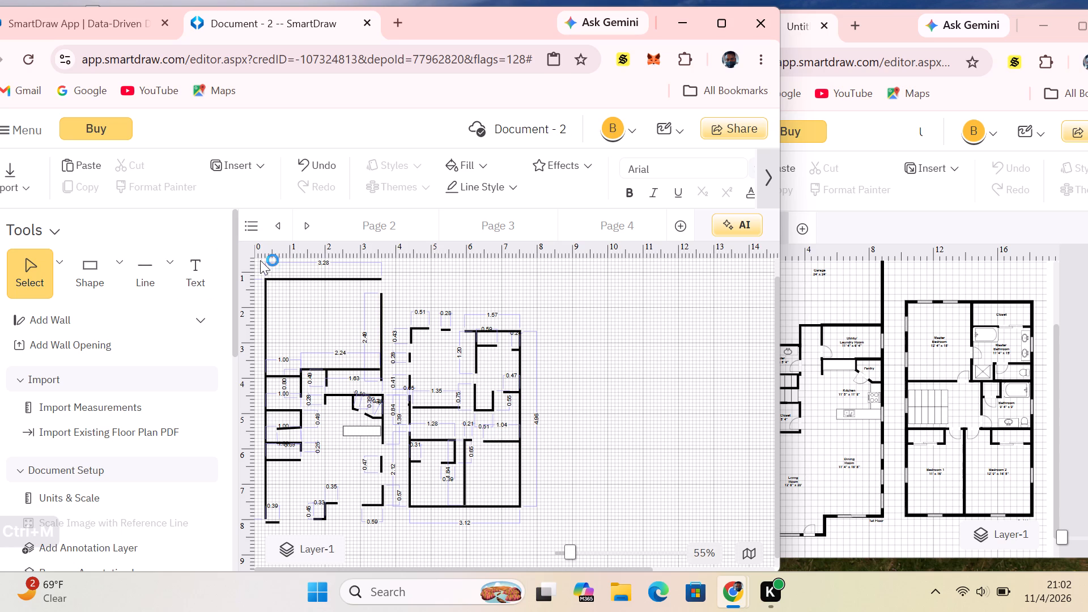
Draw a vertical wall about 0.65 long downward from the 1.04 horizontal wall, starting at about 6.79, 5.79.
left_click(158, 281)
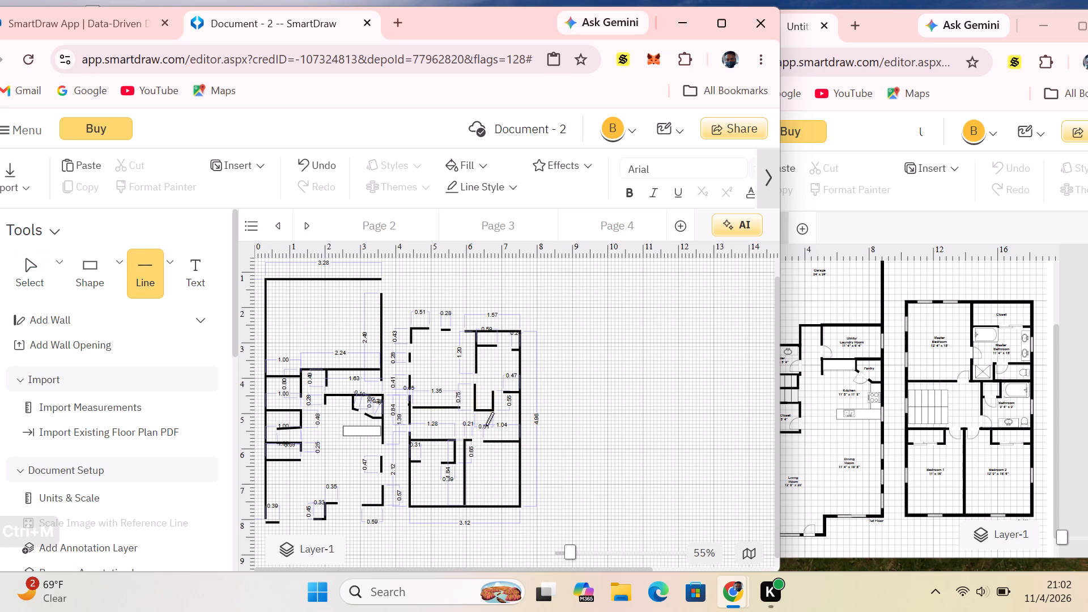
left_click_drag(494, 443, 495, 444)
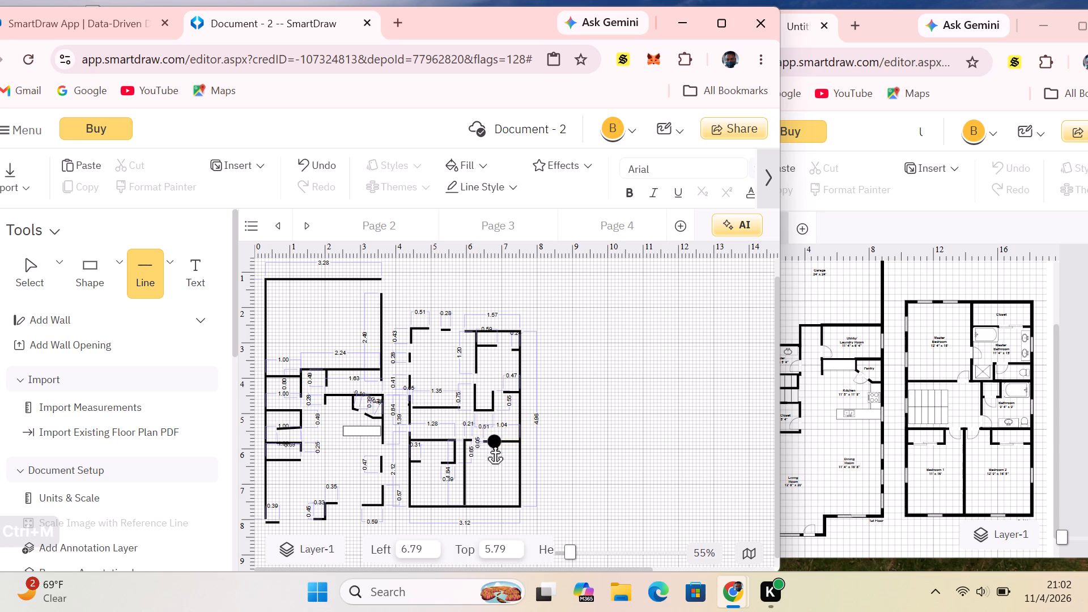
left_click_drag(495, 444, 496, 458)
left_click_drag(496, 458, 494, 462)
left_click_drag(494, 462, 495, 464)
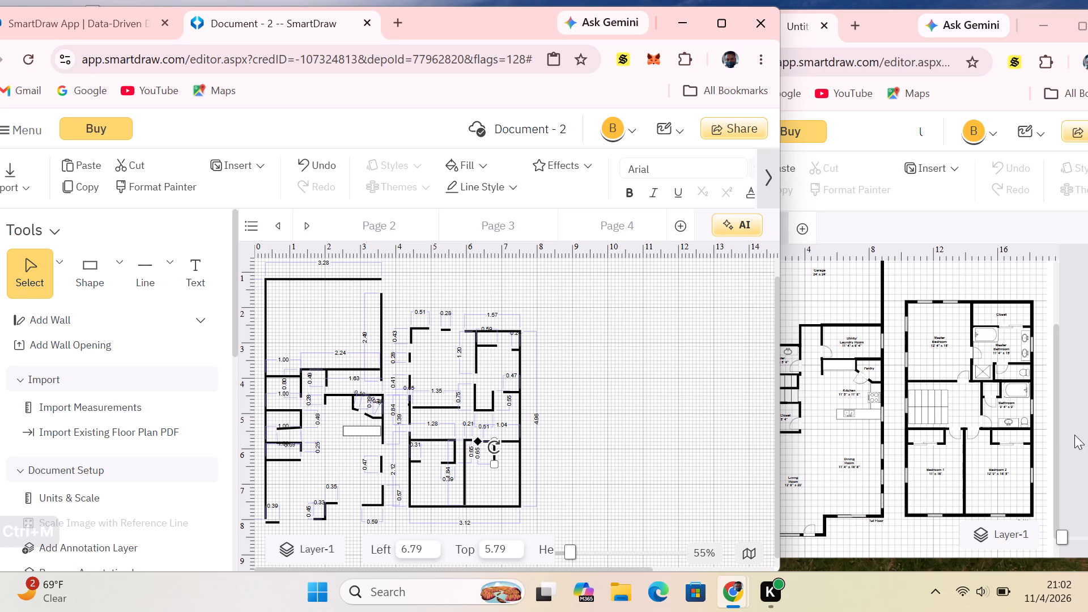
left_click(611, 351)
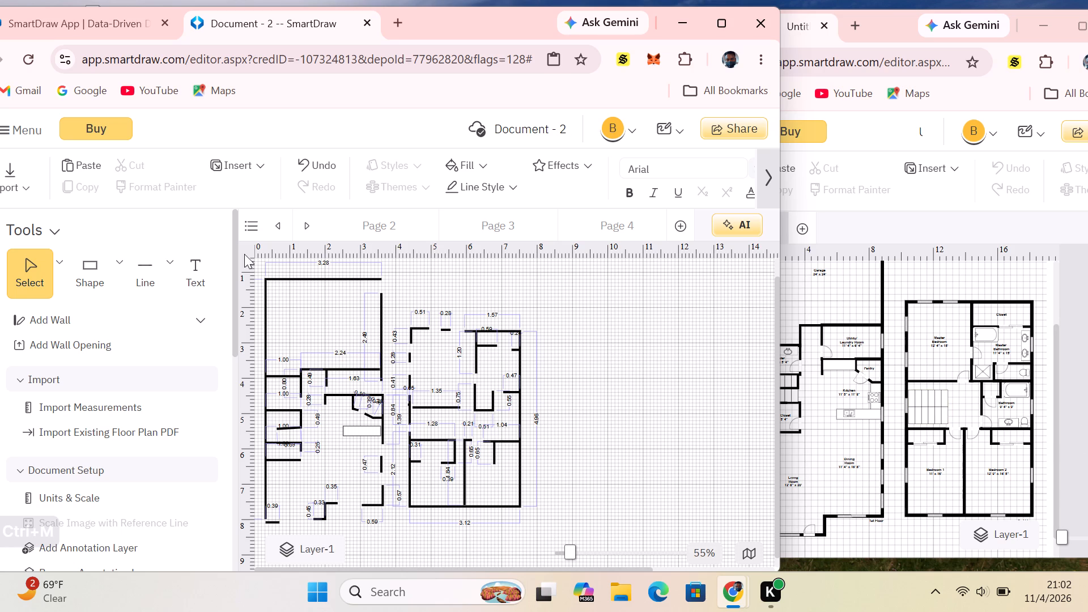
Draw a level wall about 0.29 long extending right from the lower end of the new 0.65 vertical wall.
left_click(141, 269)
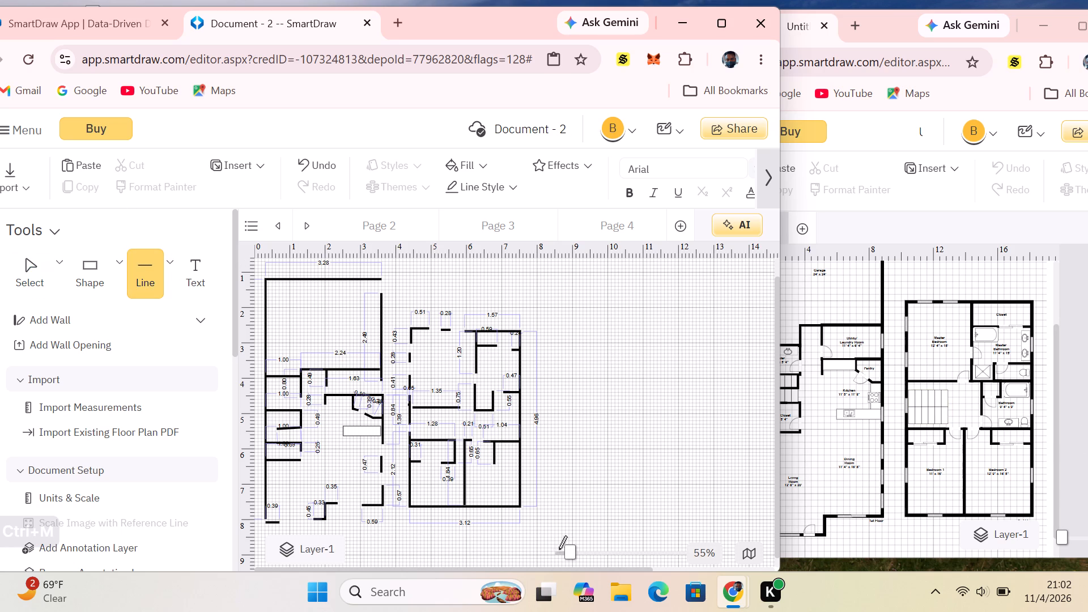
left_click_drag(495, 462, 503, 461)
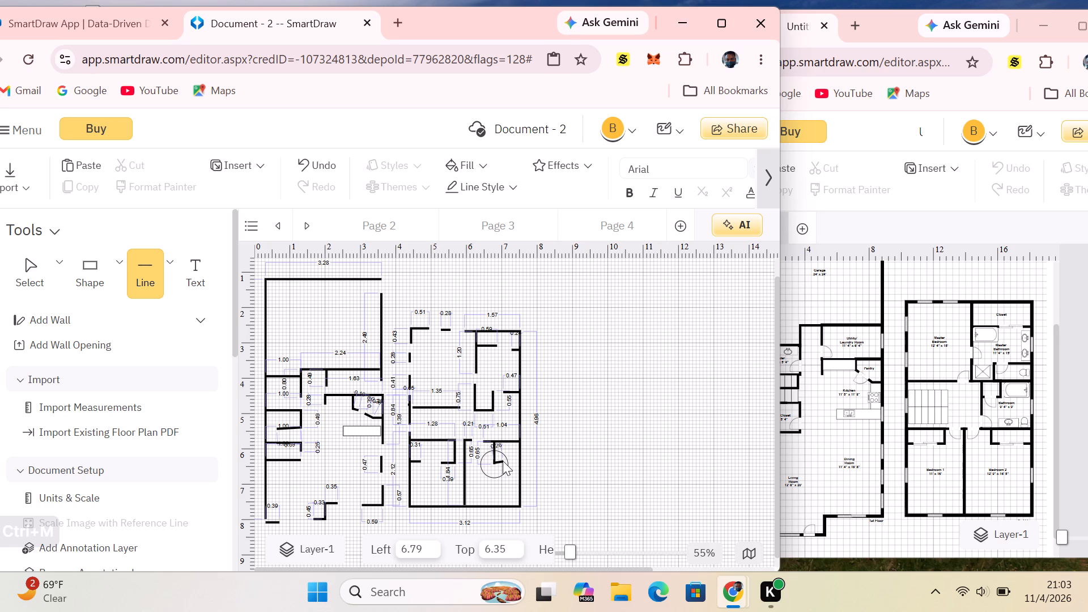
left_click_drag(503, 461, 504, 462)
left_click_drag(504, 462, 504, 461)
left_click_drag(504, 461, 504, 461)
left_click_drag(504, 461, 504, 462)
left_click(579, 439)
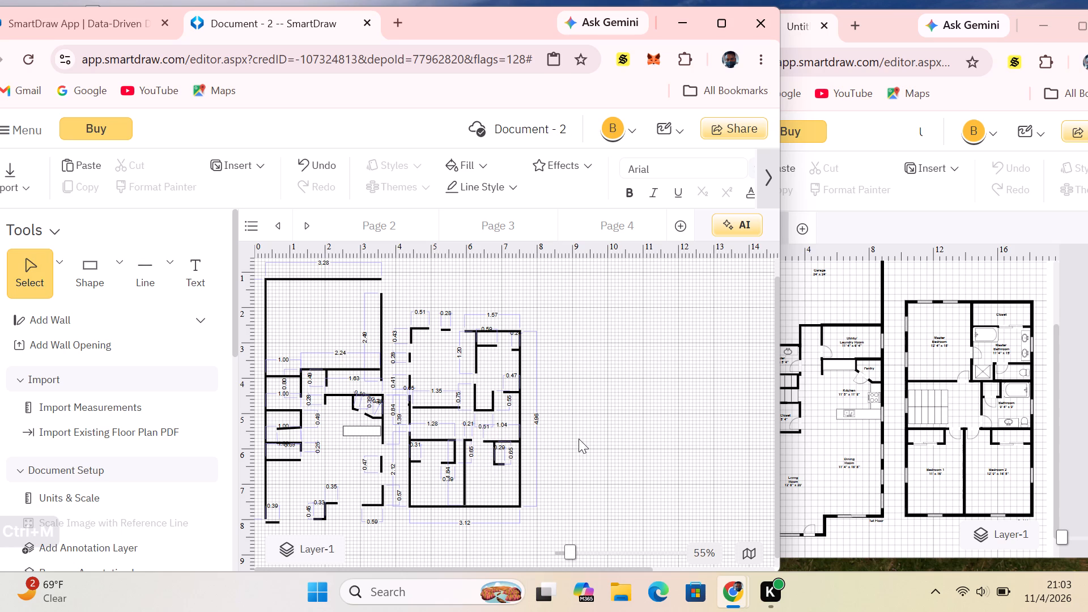
Draw a level wall about 0.35 long between the short 0.29 wall and the second floor's right outer wall.
left_click(146, 254)
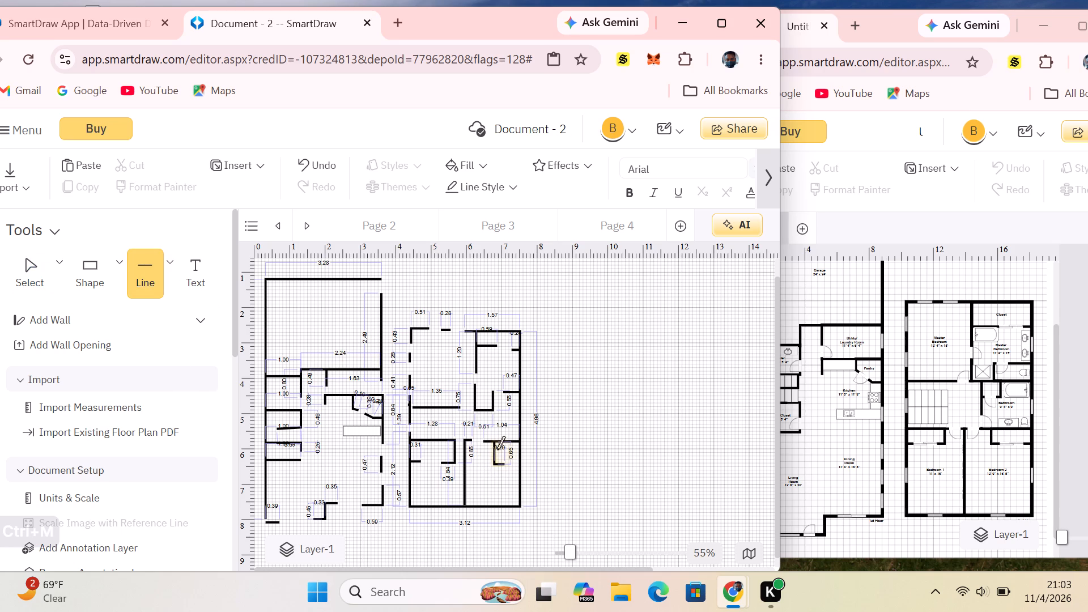
left_click(512, 464)
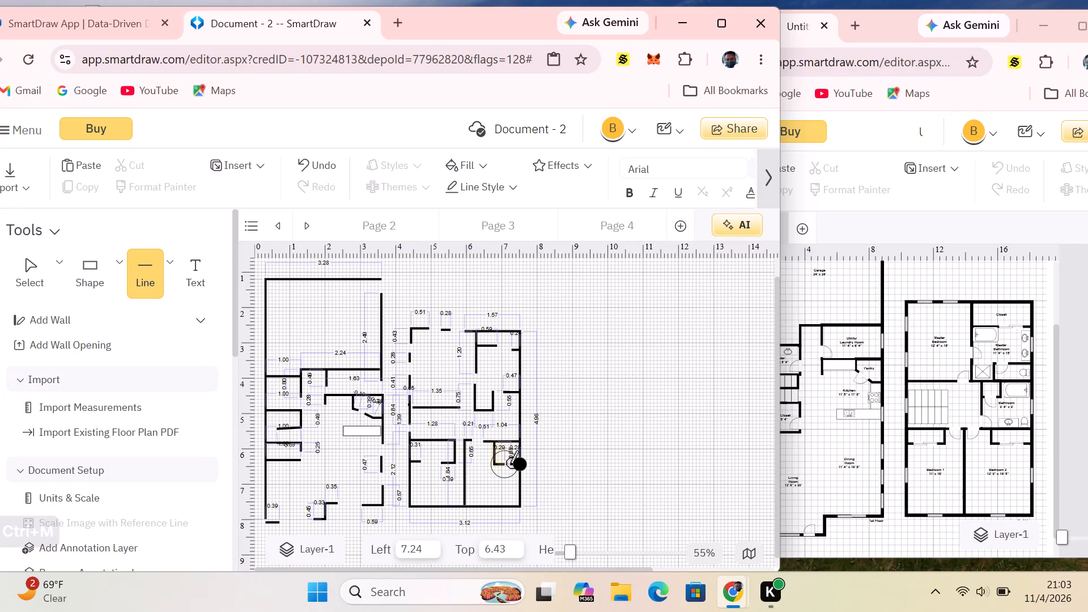
left_click(507, 464)
left_click(602, 400)
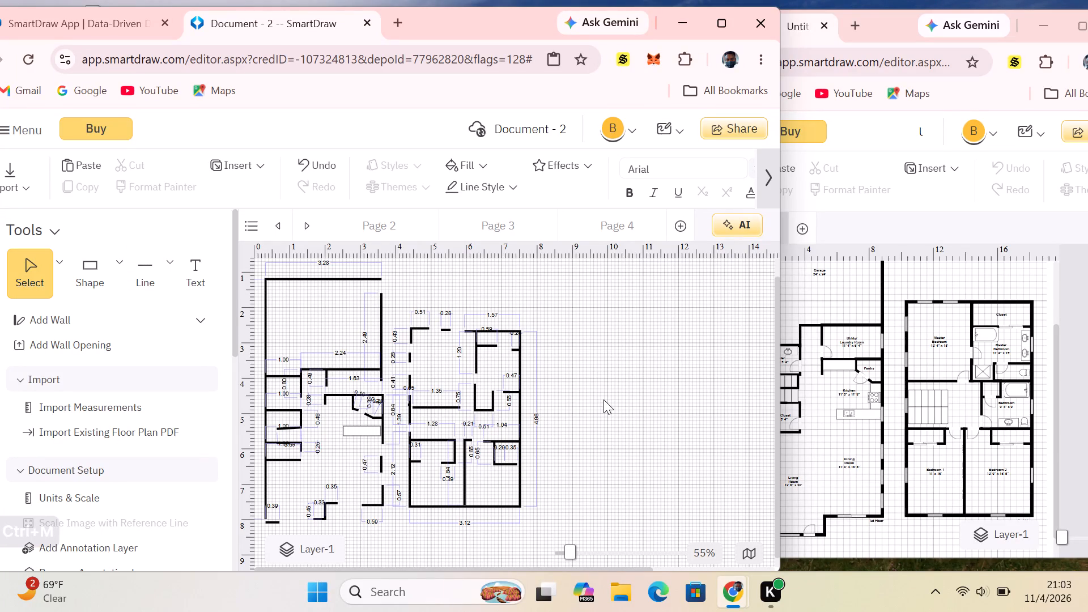
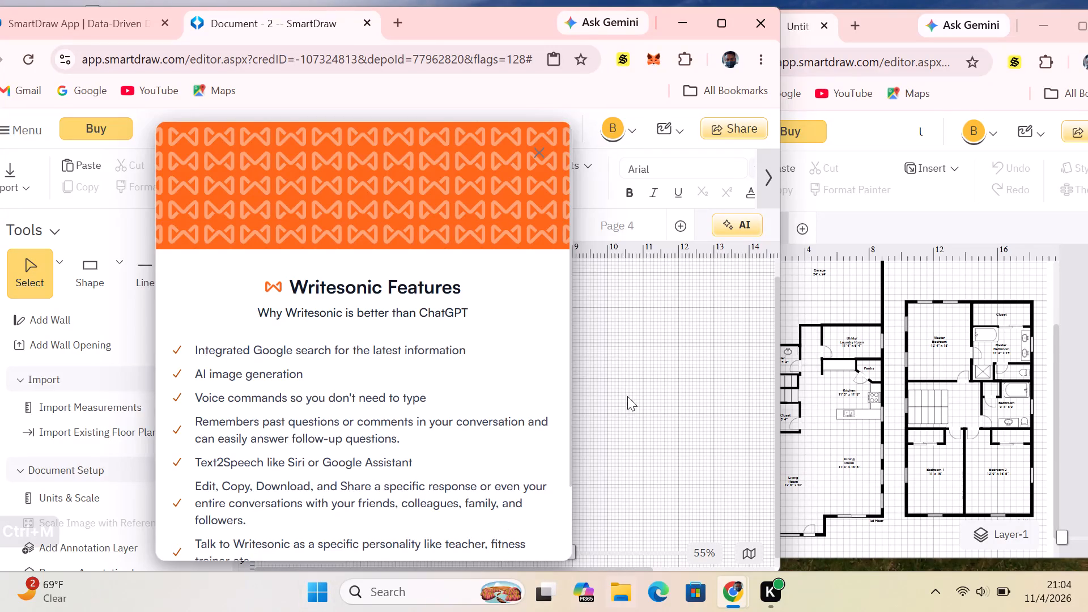
Dismiss the Writesonic Features pop-up covering the Document - 2 floor plan.
left_click(691, 321)
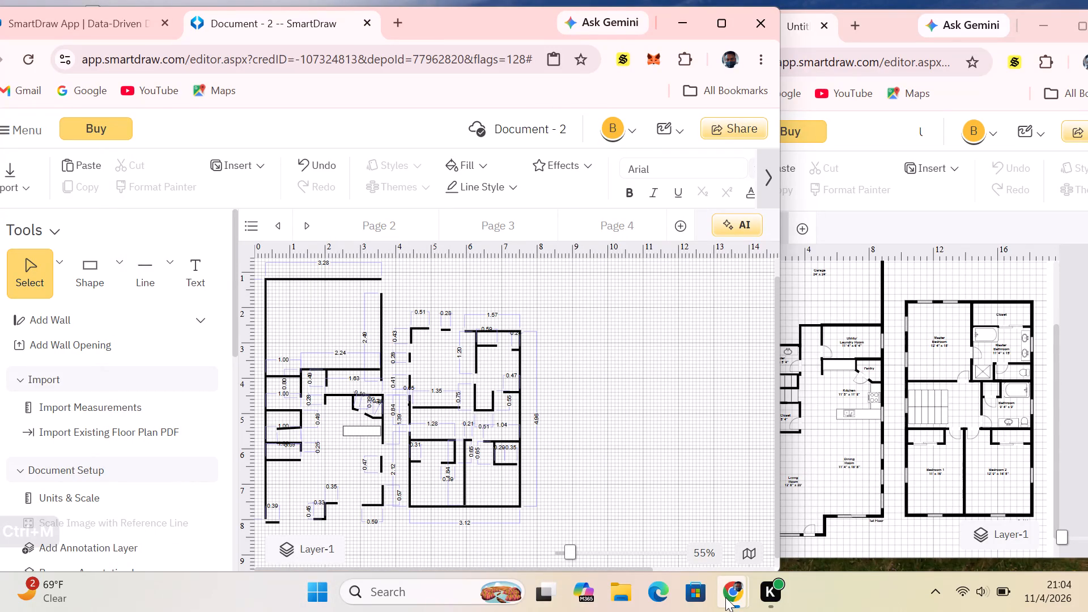
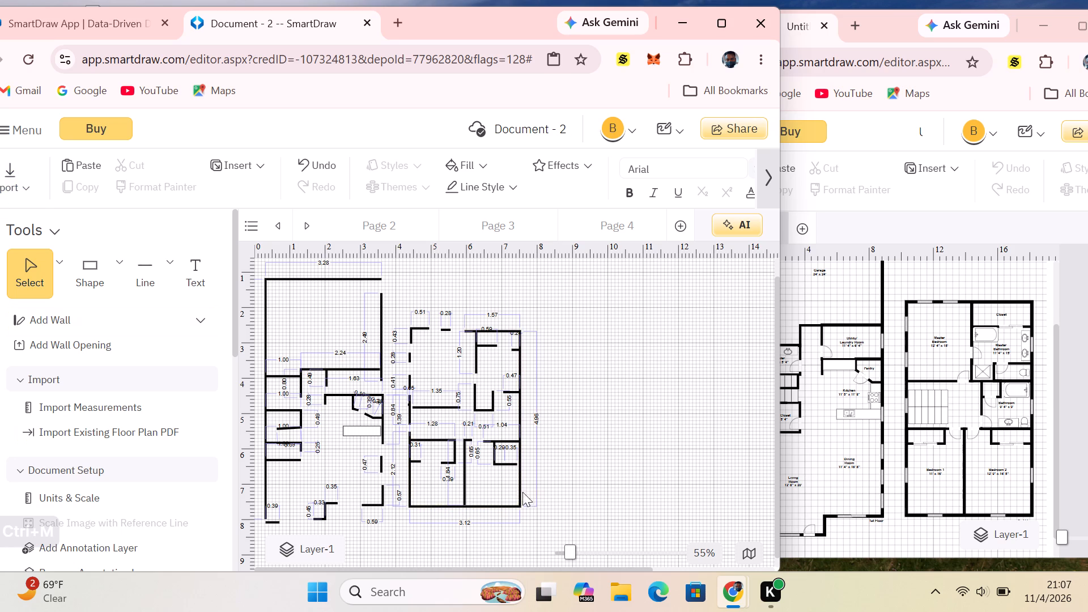
Draw a curved door swing at the Bedroom 2 doorway, from the hallway wall to the bedroom dividing wall, and bow it down toward Bedroom 2.
left_click(857, 299)
left_click(541, 308)
left_click(173, 268)
left_click(199, 348)
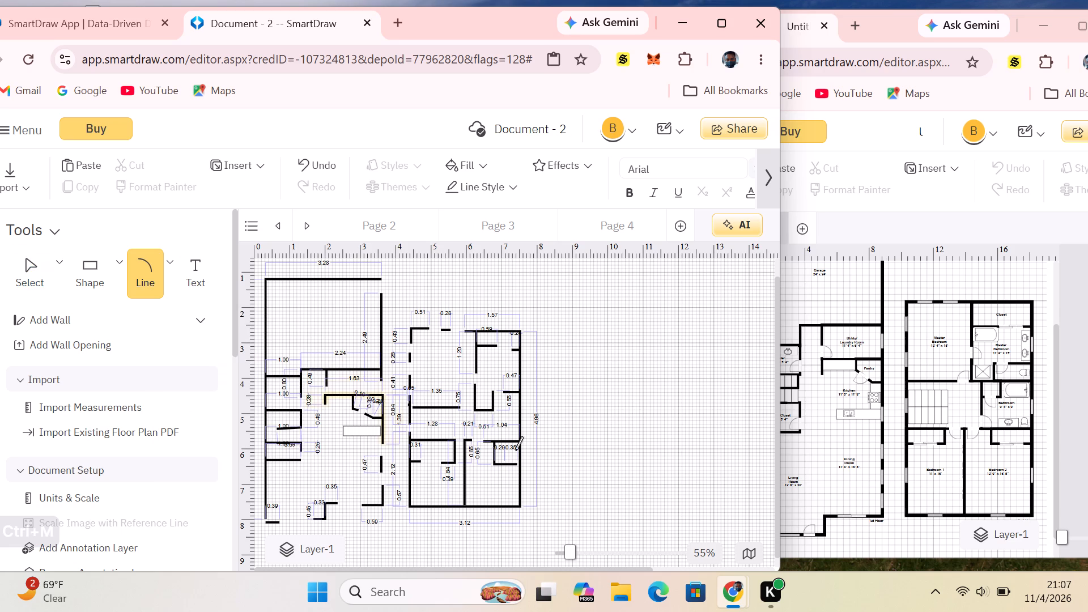
left_click_drag(484, 443, 466, 462)
left_click(472, 454)
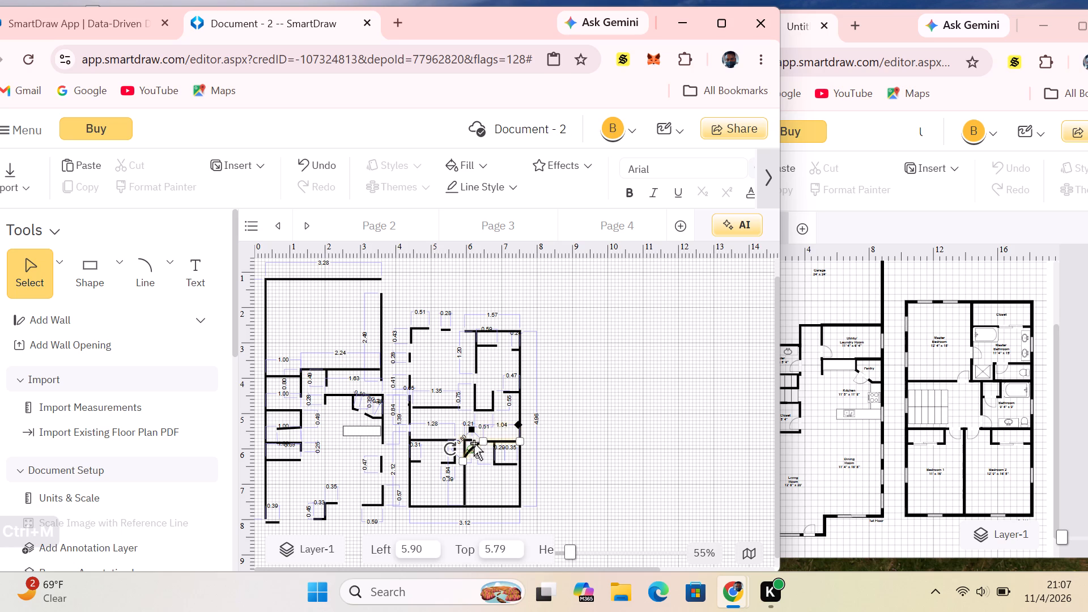
left_click(474, 443)
left_click(475, 447)
left_click_drag(474, 449, 474, 459)
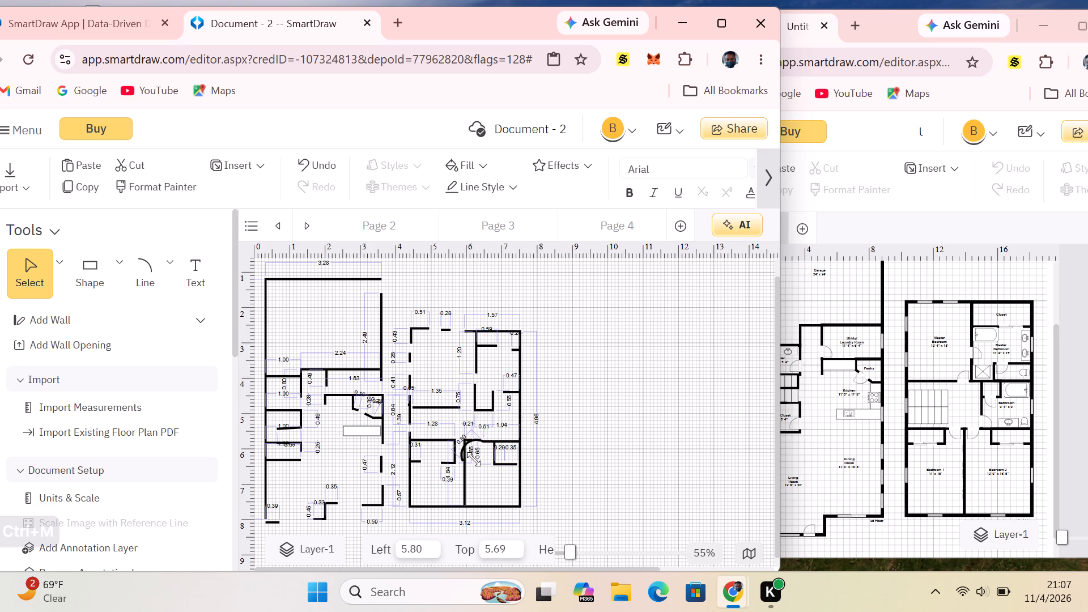
left_click_drag(474, 459, 470, 454)
left_click_drag(470, 454, 468, 448)
left_click(603, 419)
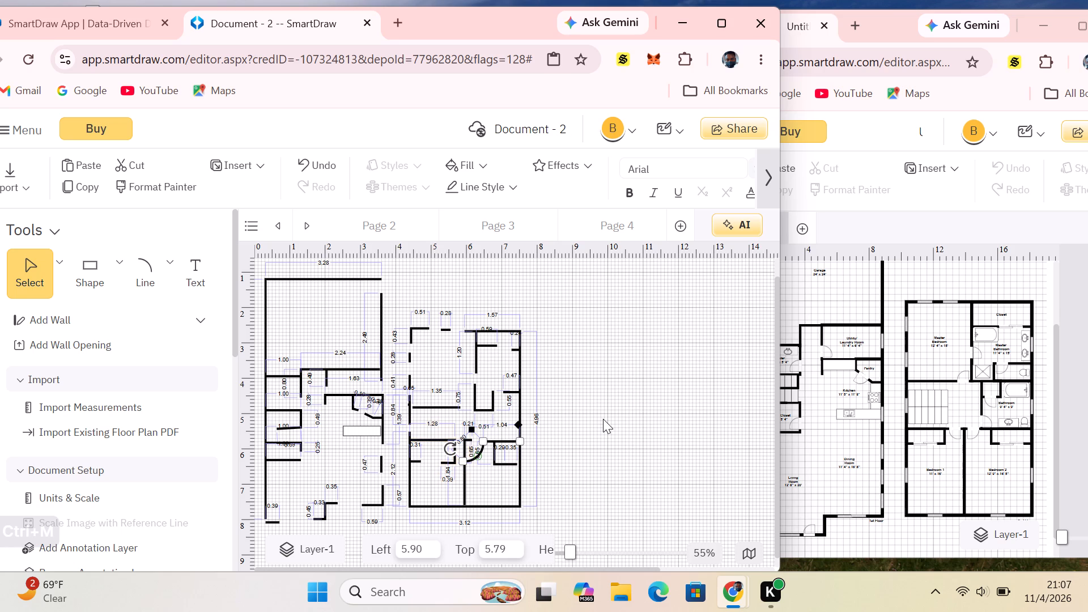
Shorten the Bedroom 1 closet's top wall to about 1.08 and straighten its side wall, leaving a lower return of about 0.20.
left_click(449, 440)
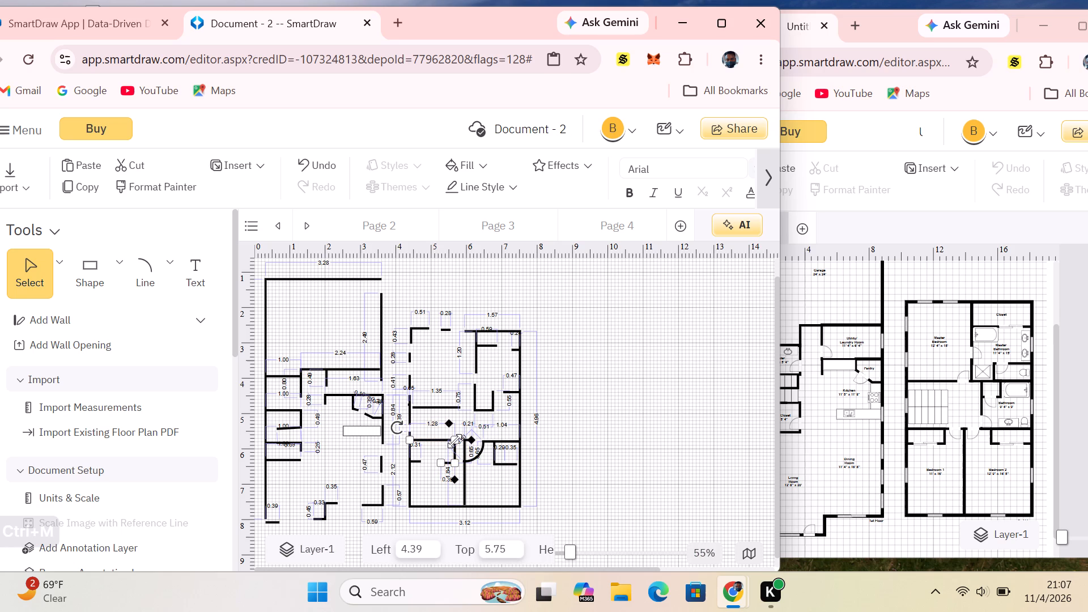
left_click_drag(455, 442, 448, 444)
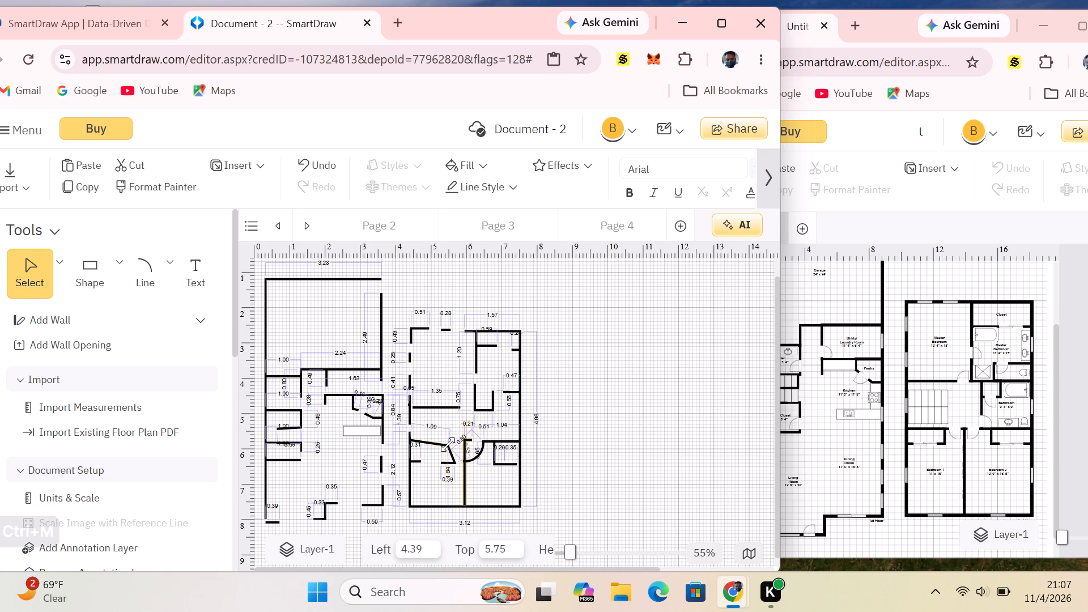
left_click_drag(448, 444, 448, 440)
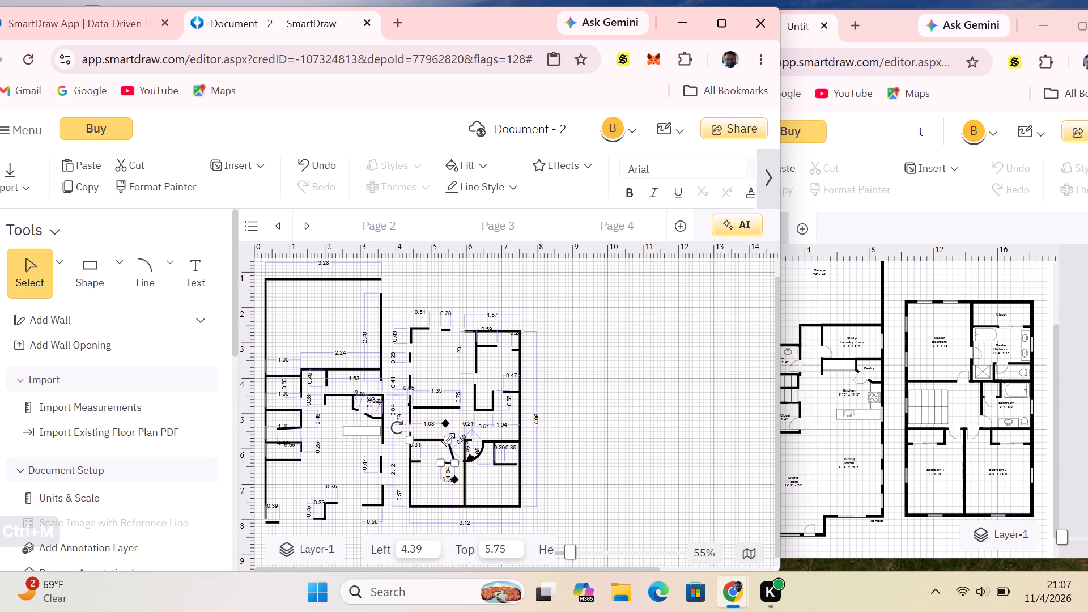
left_click_drag(454, 464, 446, 465)
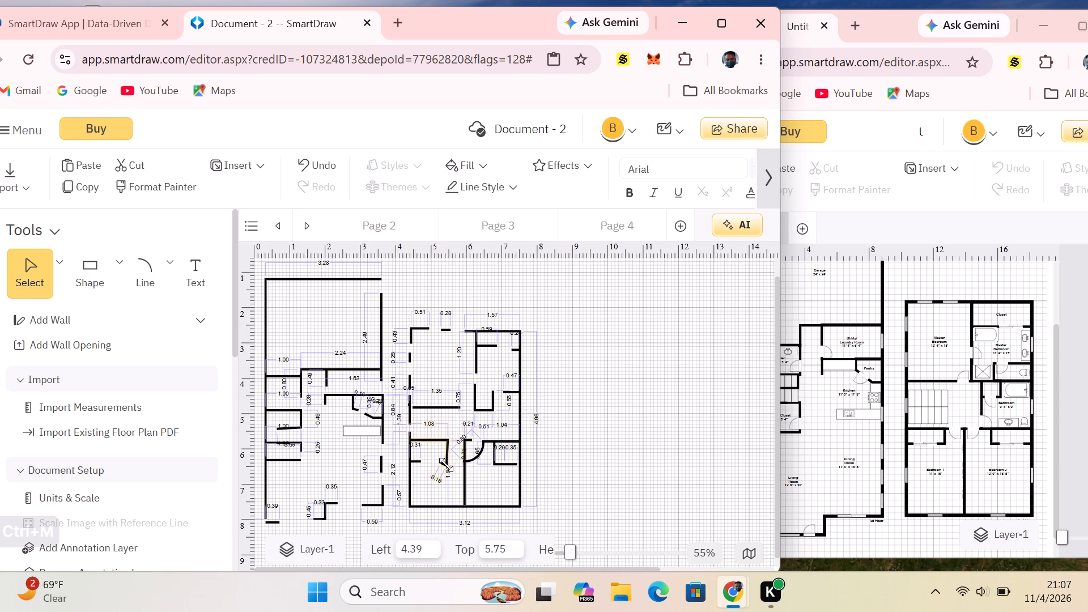
left_click_drag(446, 465, 448, 464)
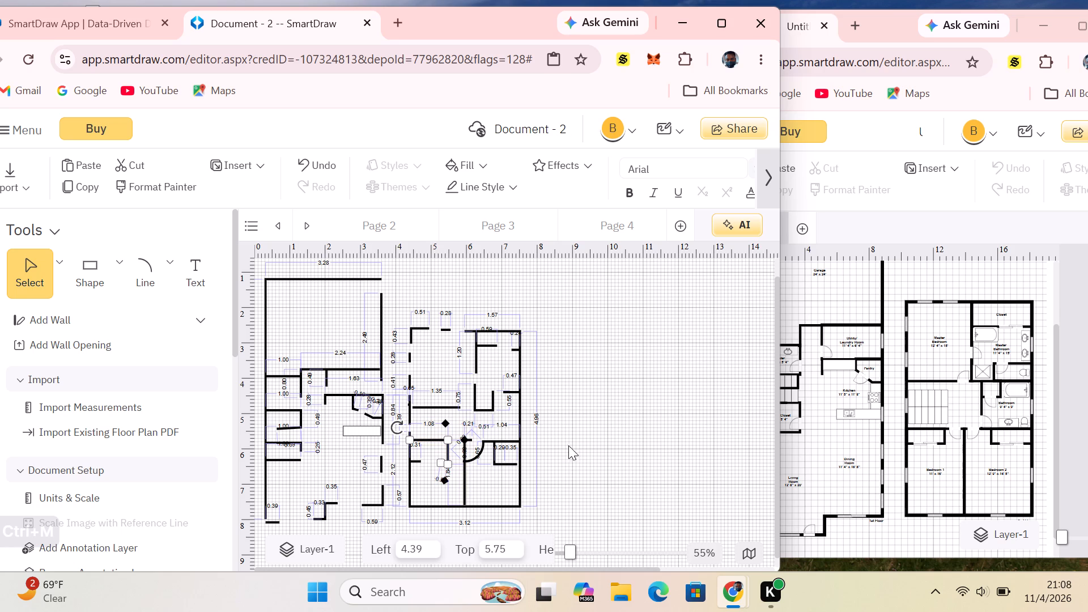
left_click(585, 445)
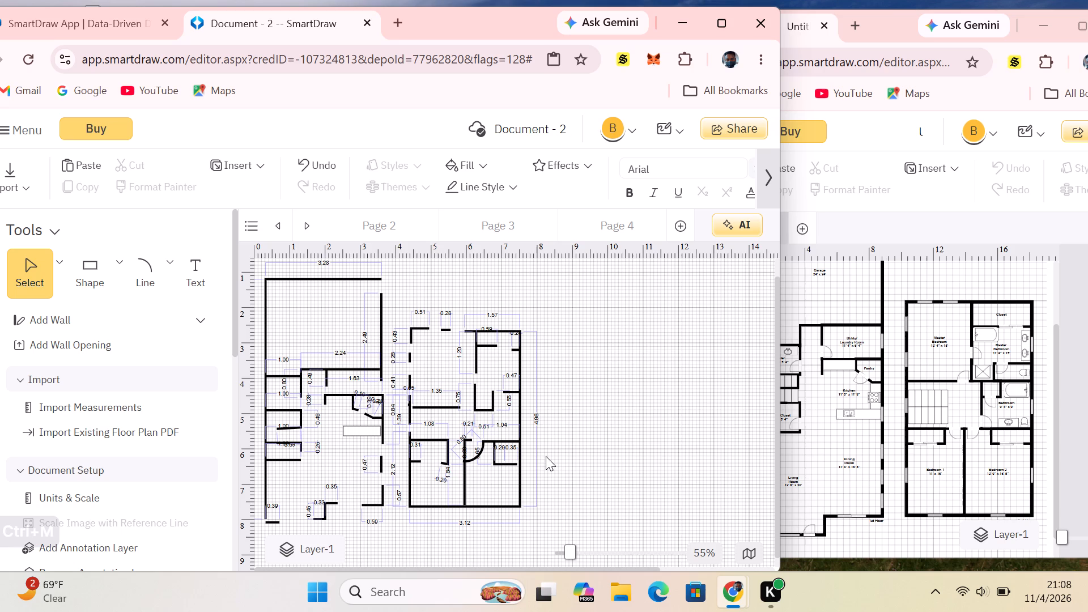
Draw a curved door swing at the Bedroom 1 doorway, from the closet corner to the dividing wall, bowed to mirror the Bedroom 2 door.
left_click(165, 267)
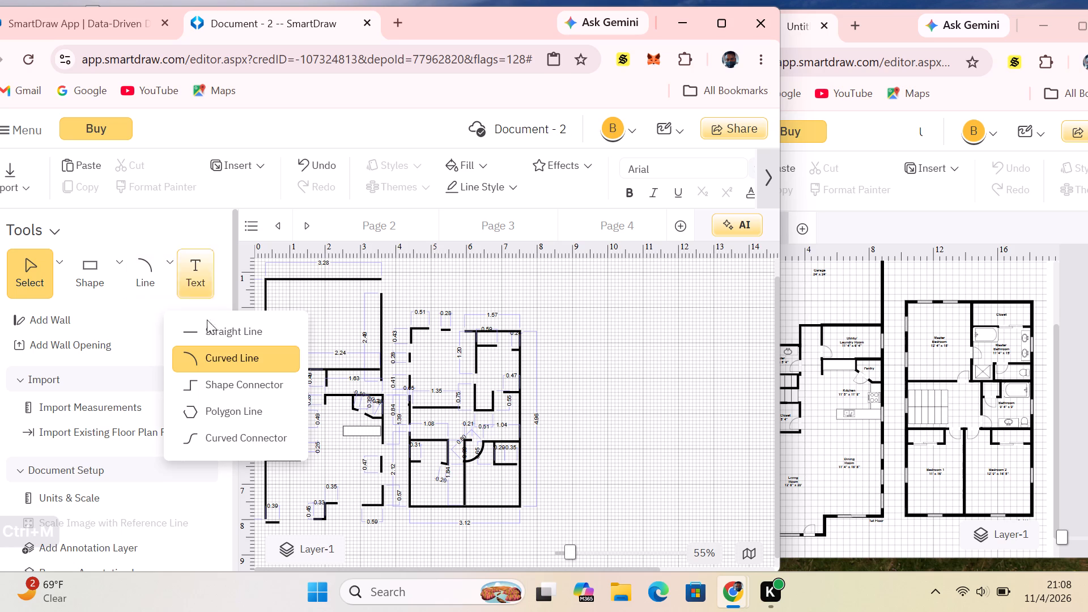
left_click(207, 352)
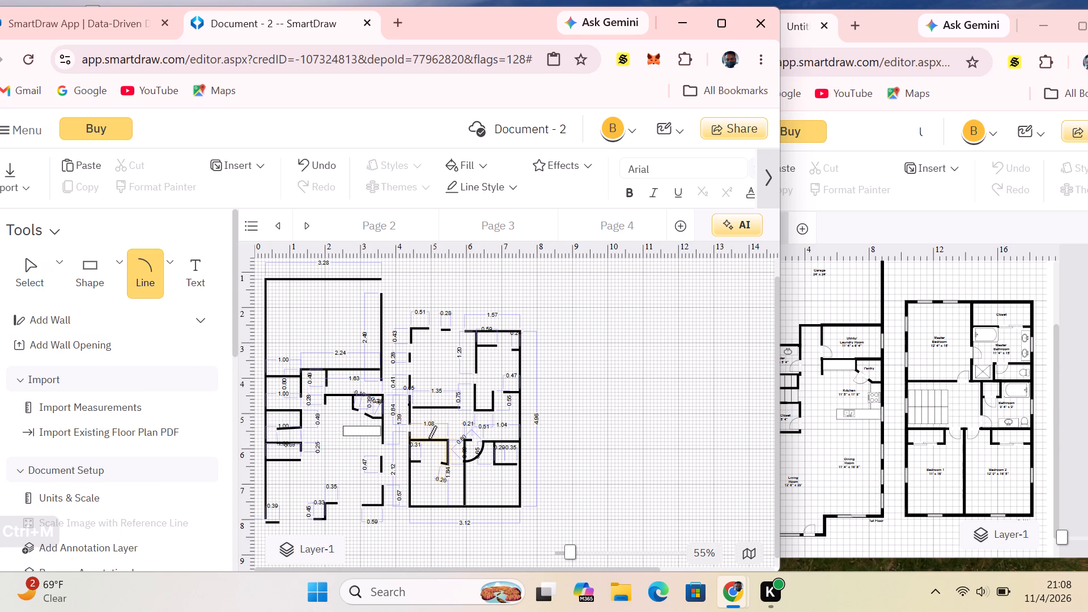
left_click_drag(448, 444, 460, 458)
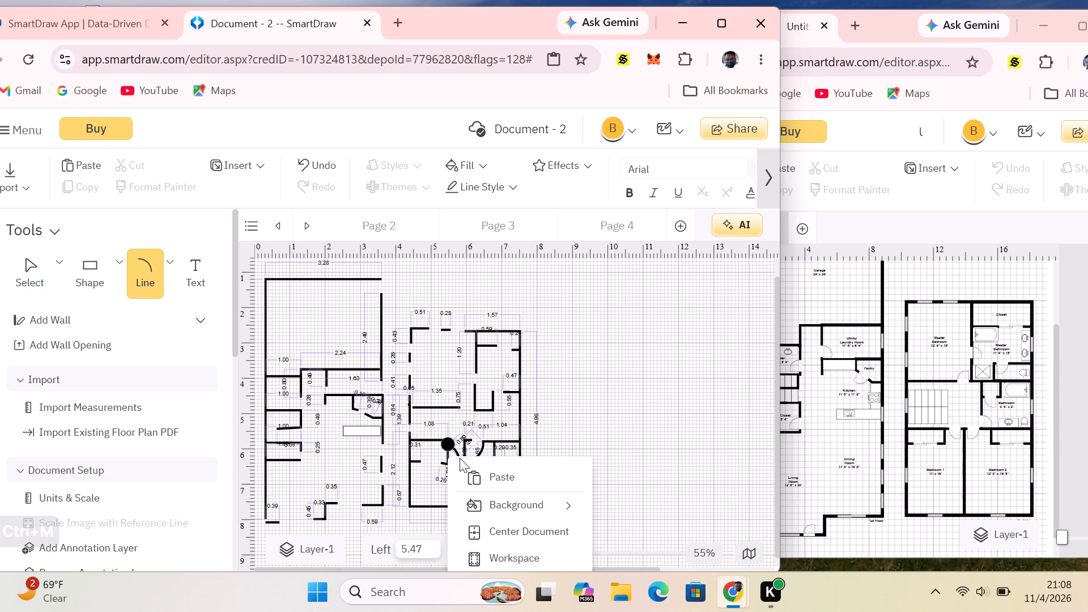
left_click_drag(460, 458, 462, 462)
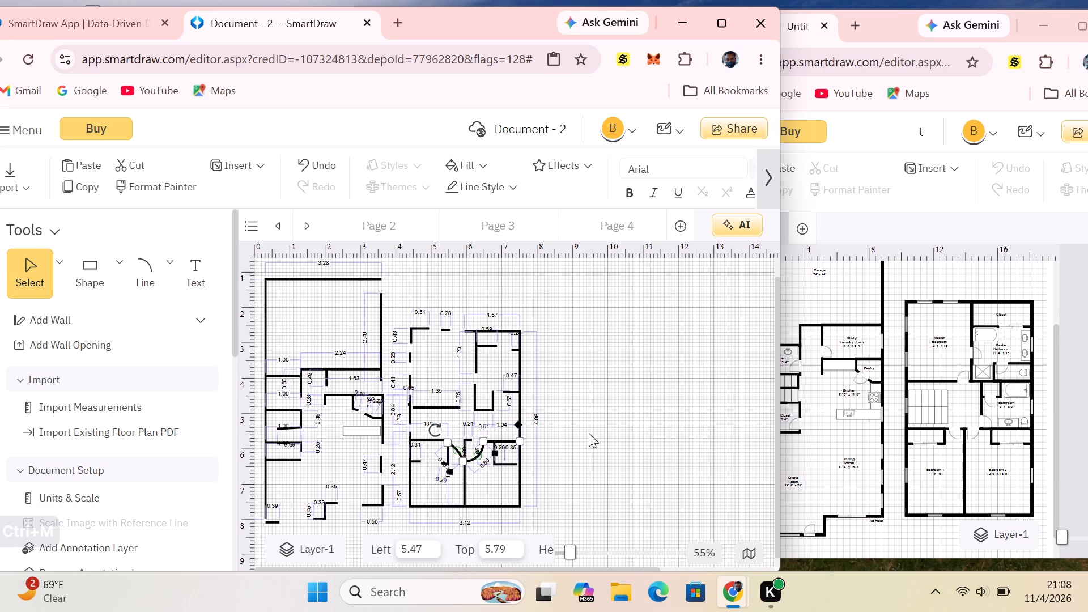
left_click(589, 433)
left_click(450, 450)
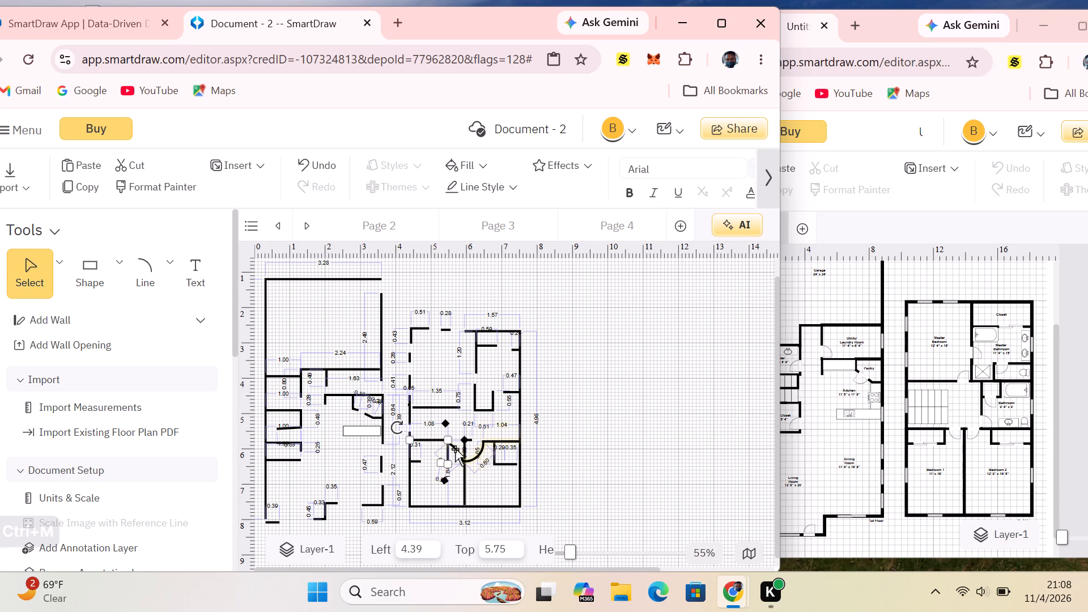
double_click(456, 449)
left_click_drag(456, 449, 453, 457)
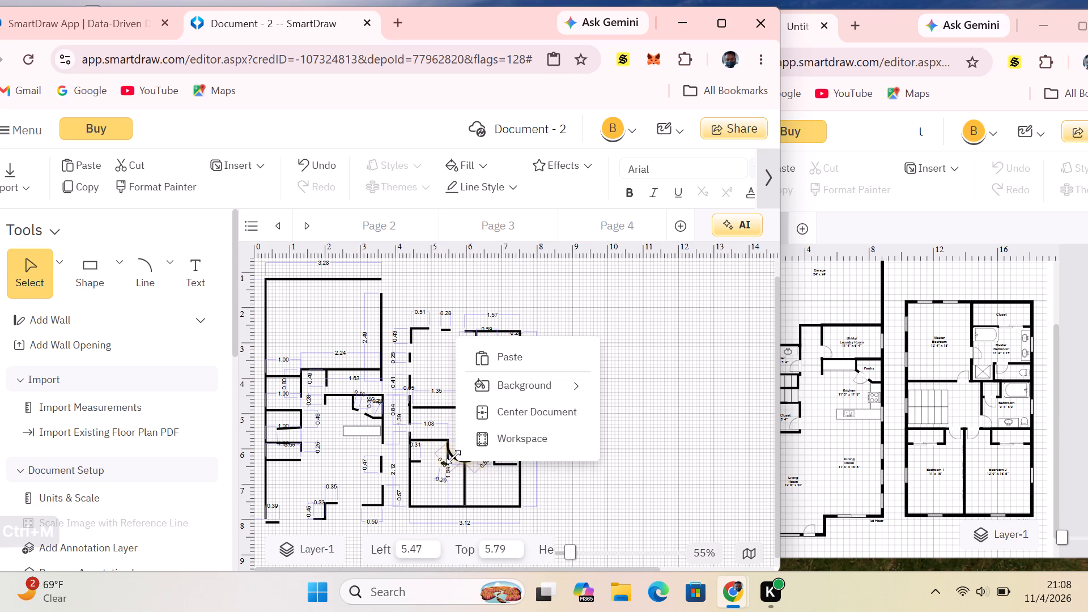
left_click_drag(453, 457, 454, 457)
left_click(611, 422)
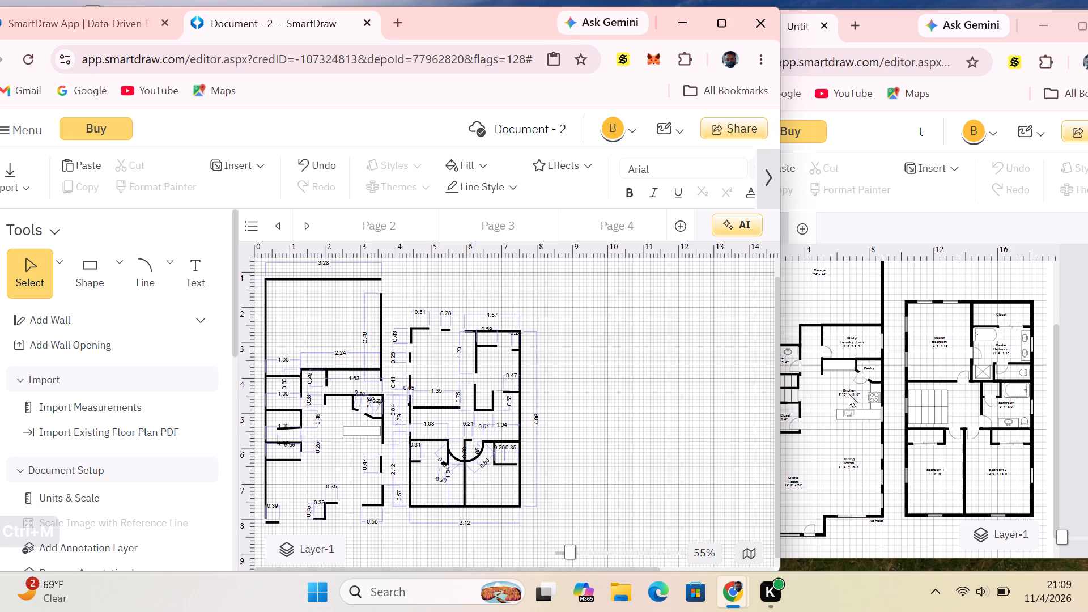
Widen the Document - 2 browser window while keeping the reference plan's second floor in view.
left_click(649, 345)
left_click(835, 297)
left_click(571, 329)
left_click_drag(782, 270, 702, 283)
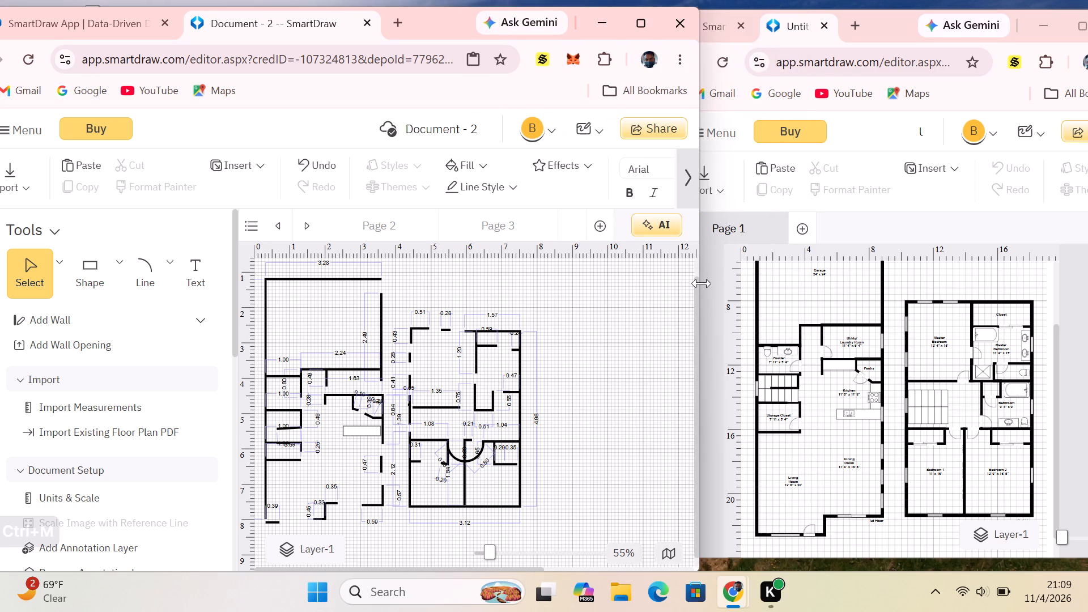
left_click_drag(702, 283, 817, 279)
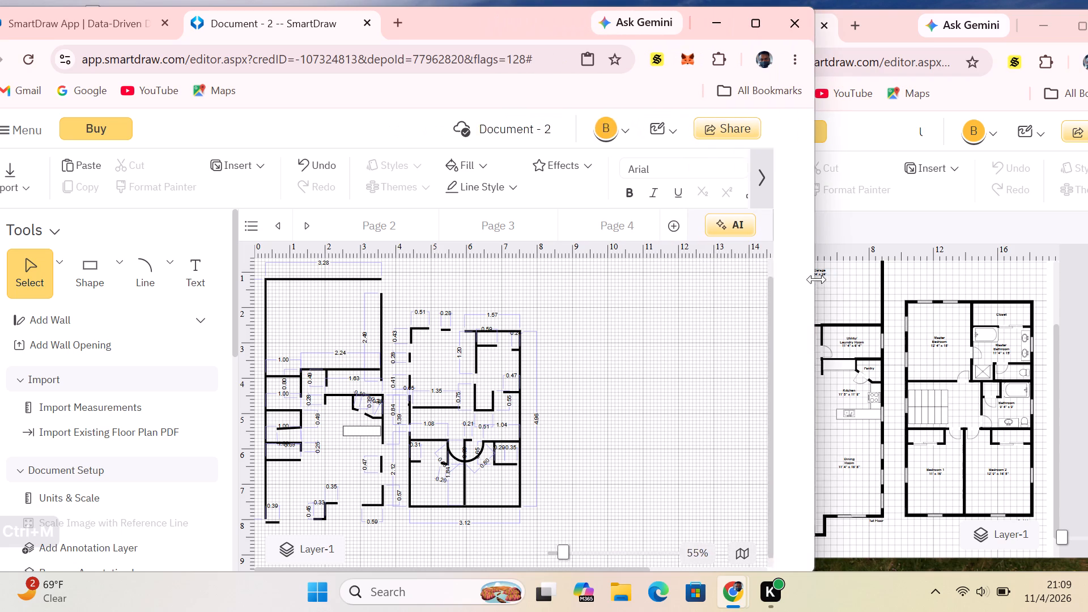
left_click_drag(817, 279, 819, 279)
left_click(711, 302)
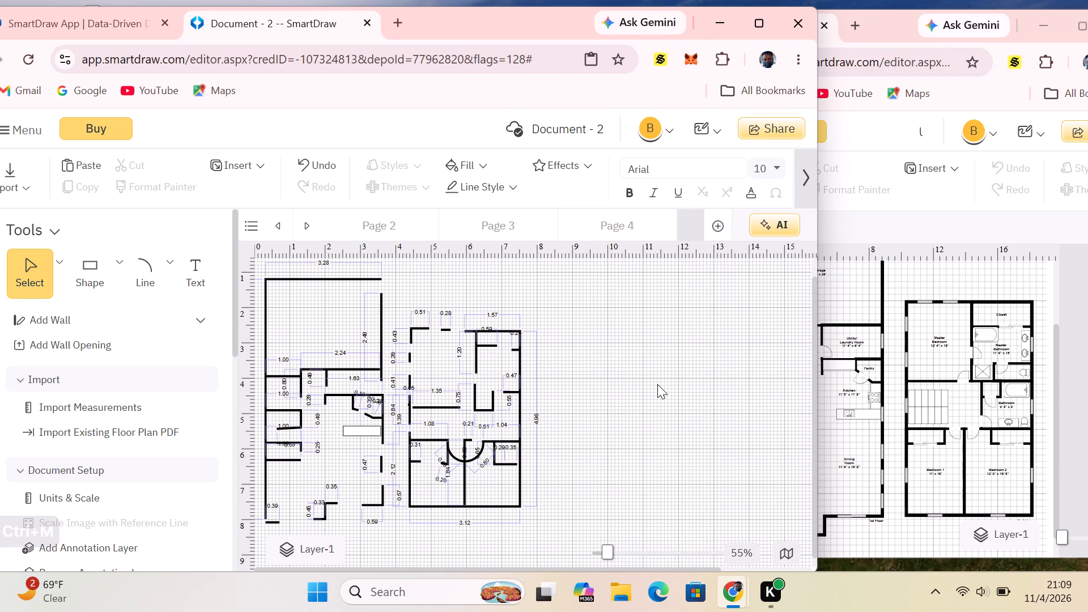
Move the first floor's connected top and left exterior wall line inward to about Left 0.55, Top 1.20.
scroll(661, 411, "down", 5)
scroll(640, 421, "up", 8)
scroll(638, 420, "down", 2)
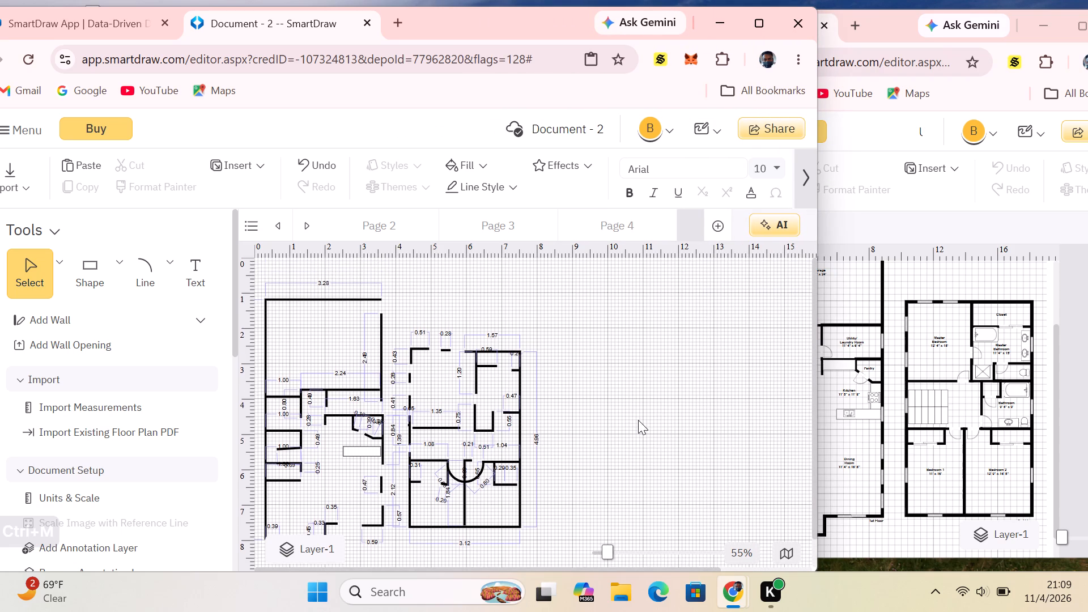
scroll(638, 420, "down", 1)
scroll(378, 354, "up", 4)
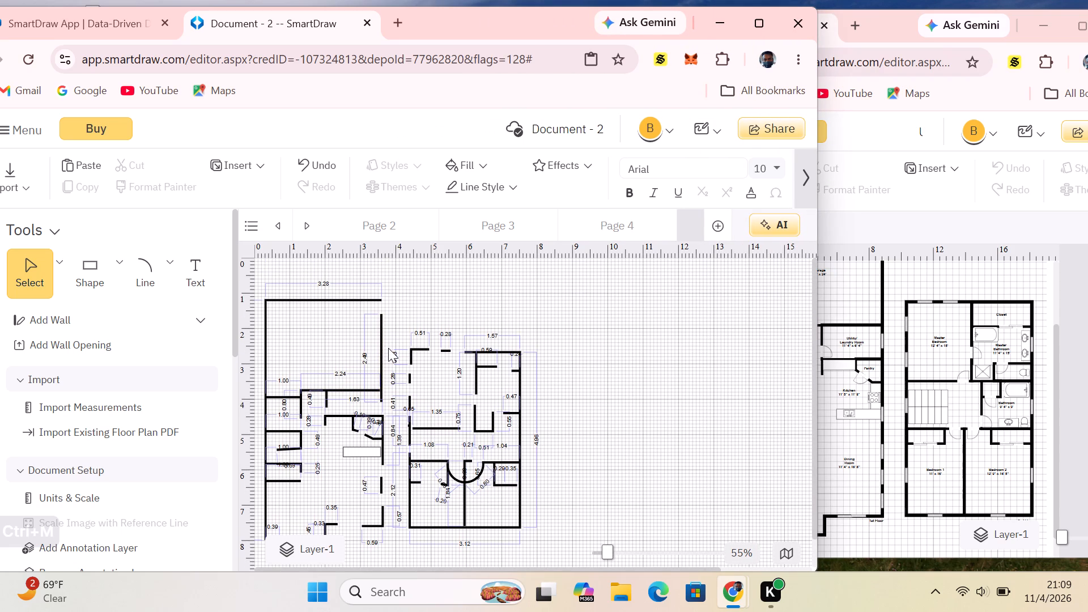
left_click(413, 303)
left_click(375, 317)
left_click(377, 304)
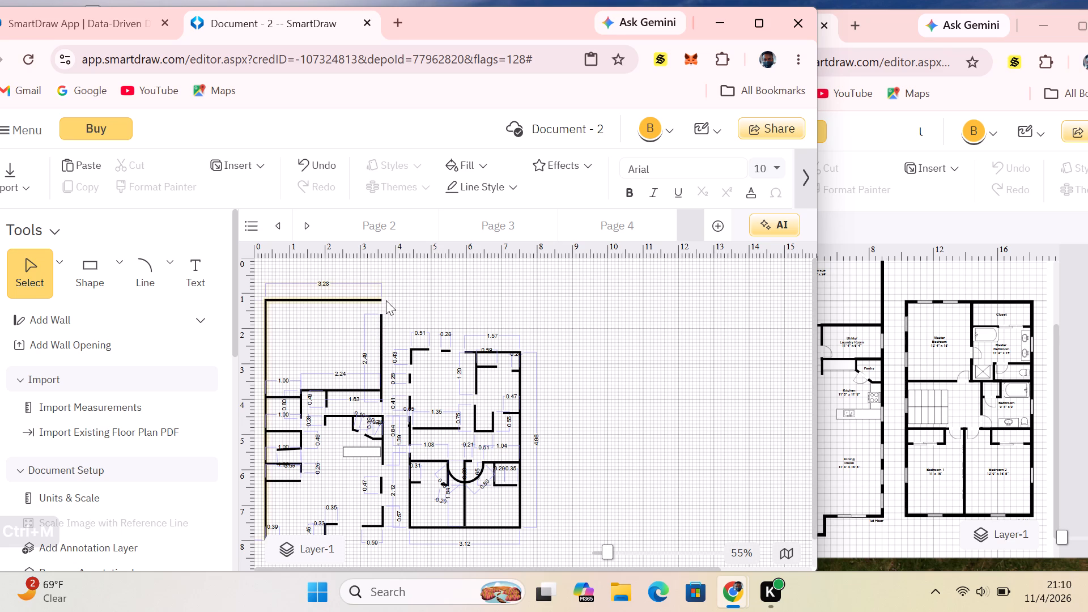
left_click_drag(379, 301, 374, 303)
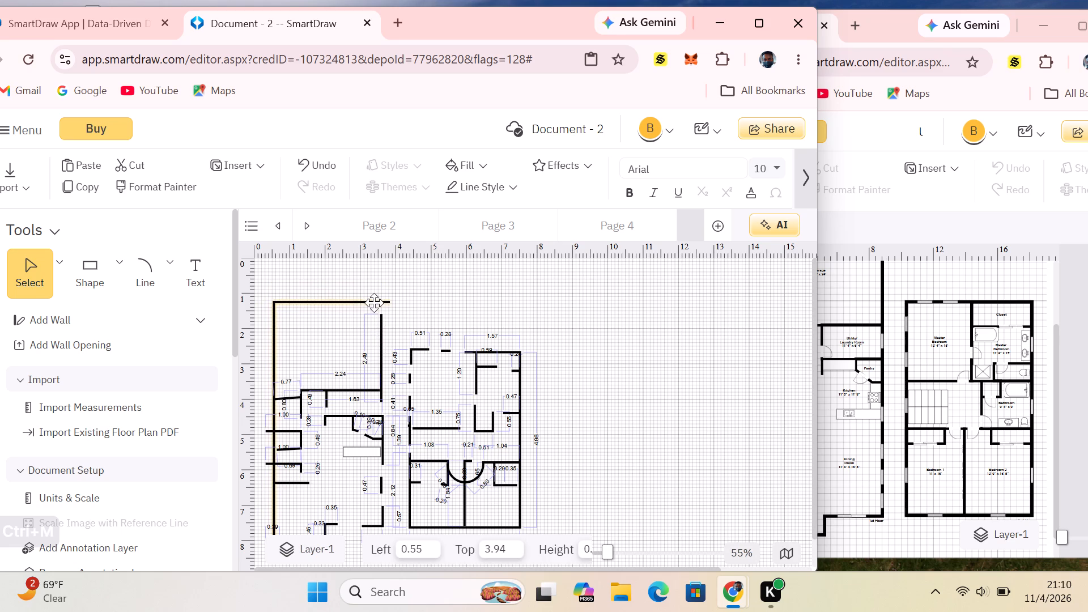
left_click_drag(374, 303, 368, 312)
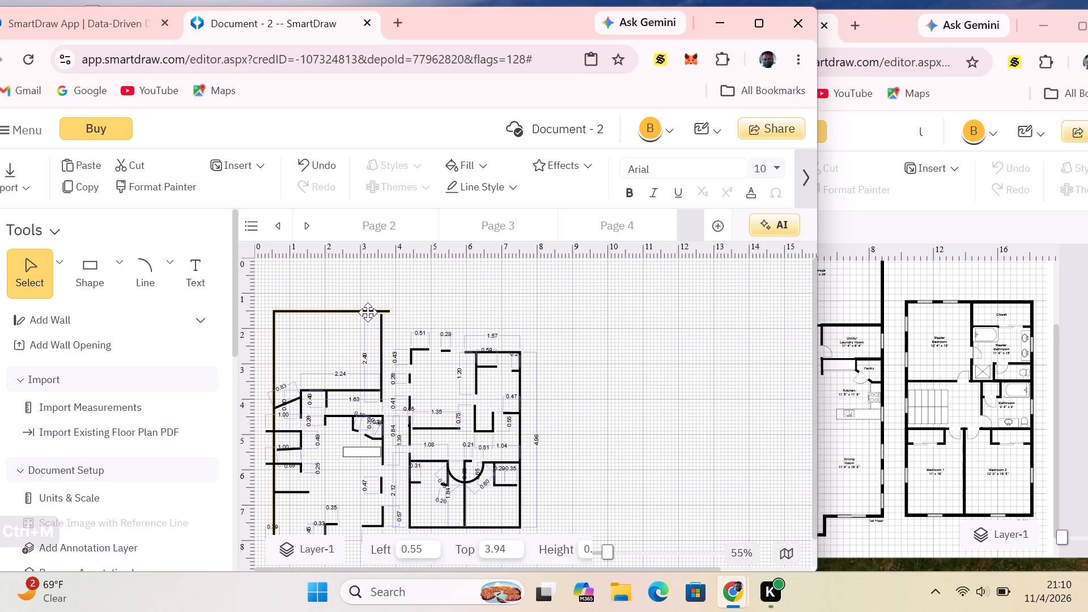
left_click_drag(368, 312, 345, 301)
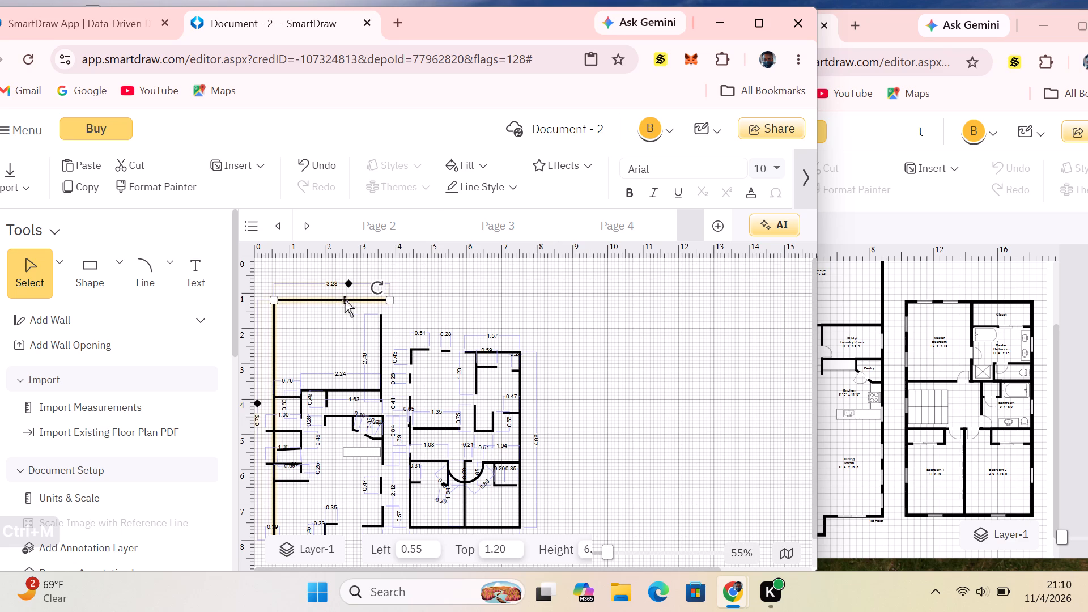
left_click(448, 303)
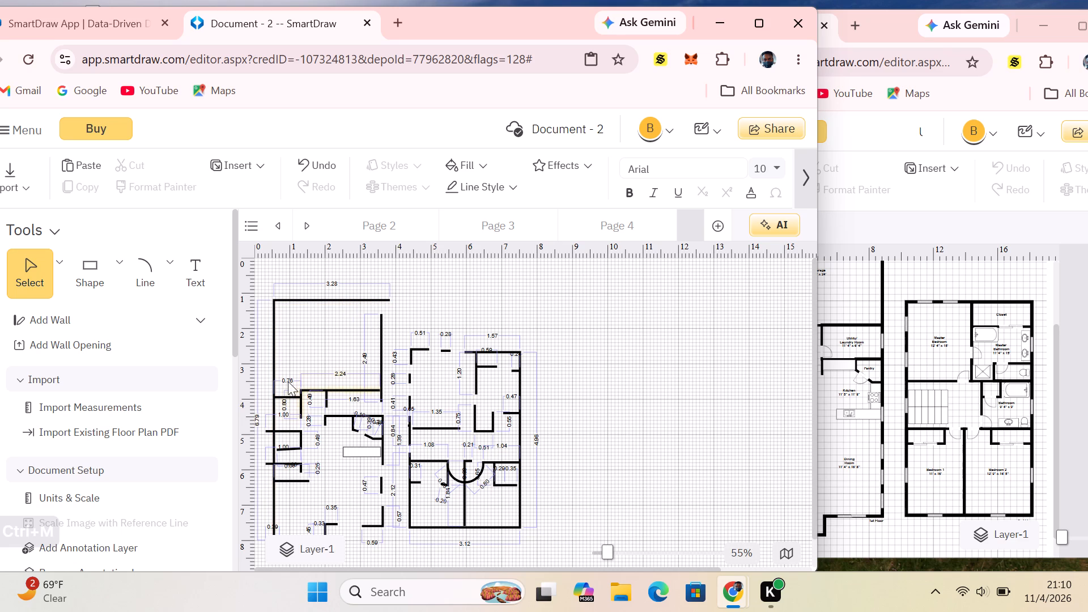
Nudge the same top and left exterior wall line to about Left 0.55, Top 1.21.
left_click_drag(343, 299, 338, 303)
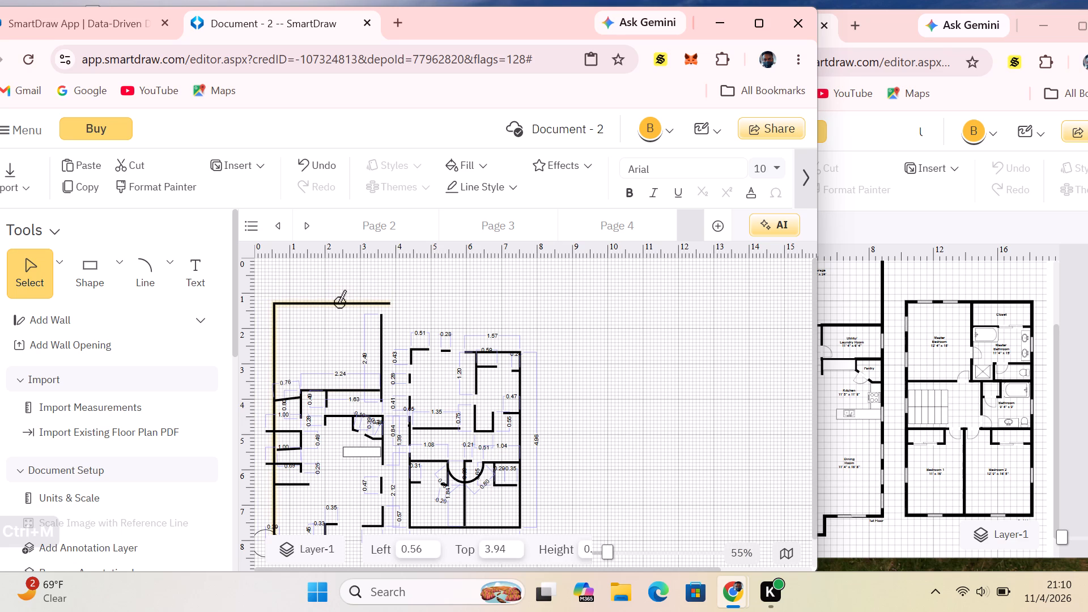
left_click_drag(338, 303, 328, 301)
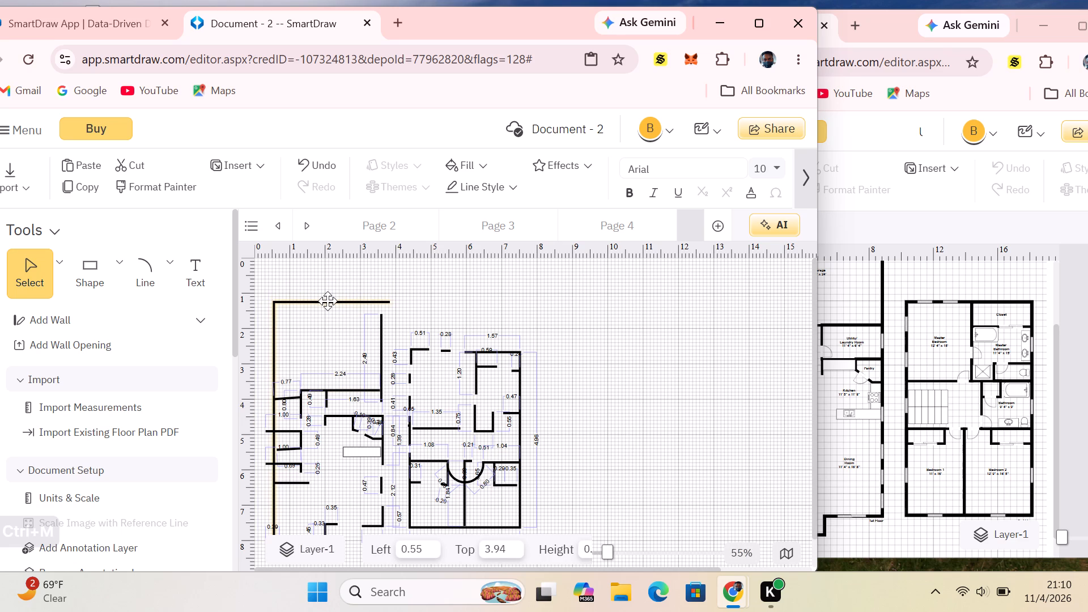
left_click_drag(328, 301, 328, 299)
left_click(499, 296)
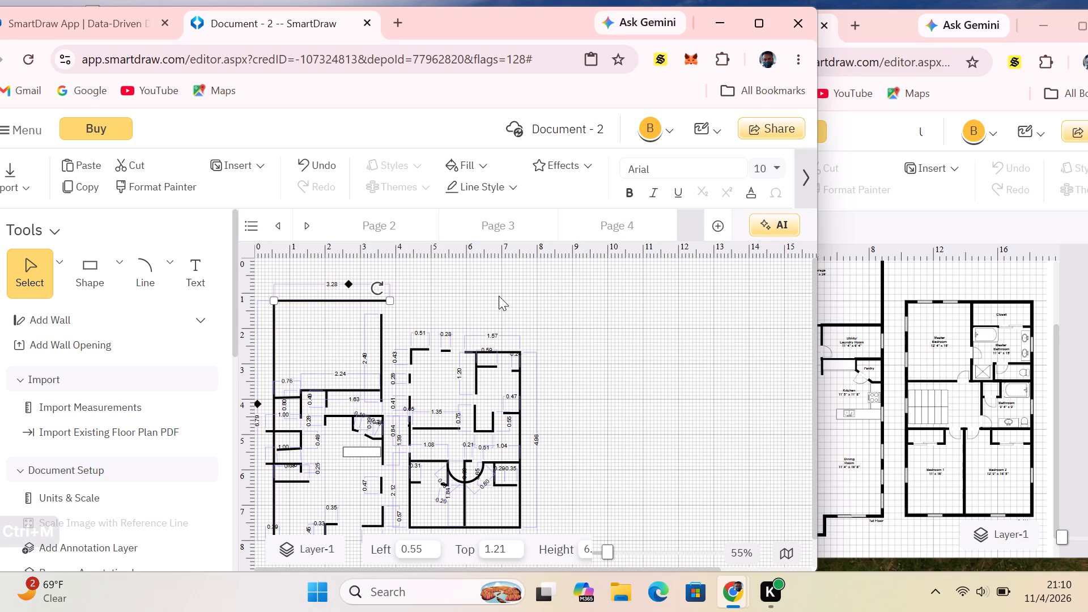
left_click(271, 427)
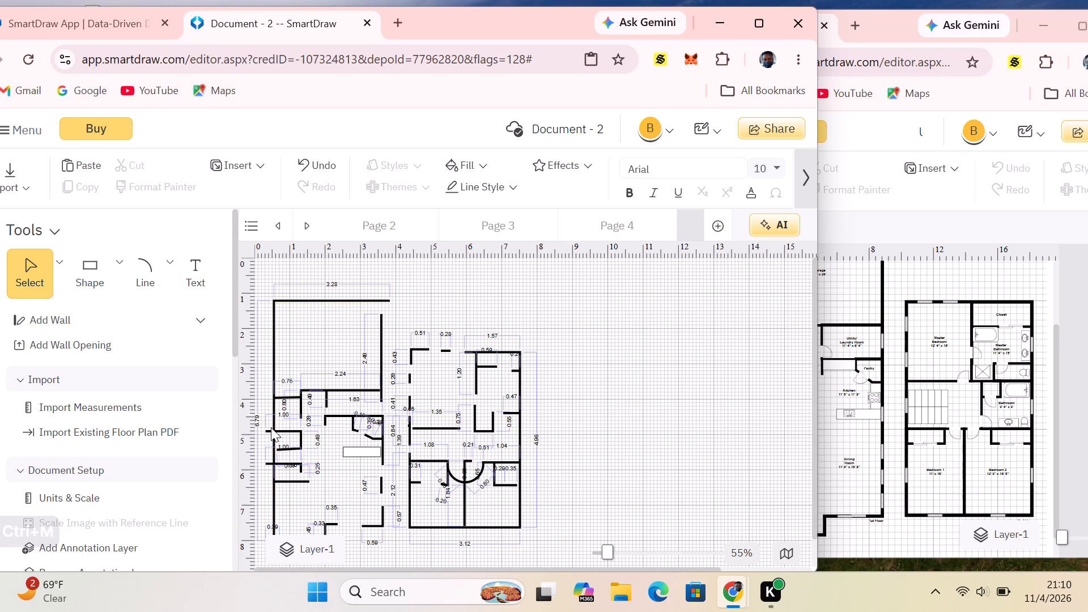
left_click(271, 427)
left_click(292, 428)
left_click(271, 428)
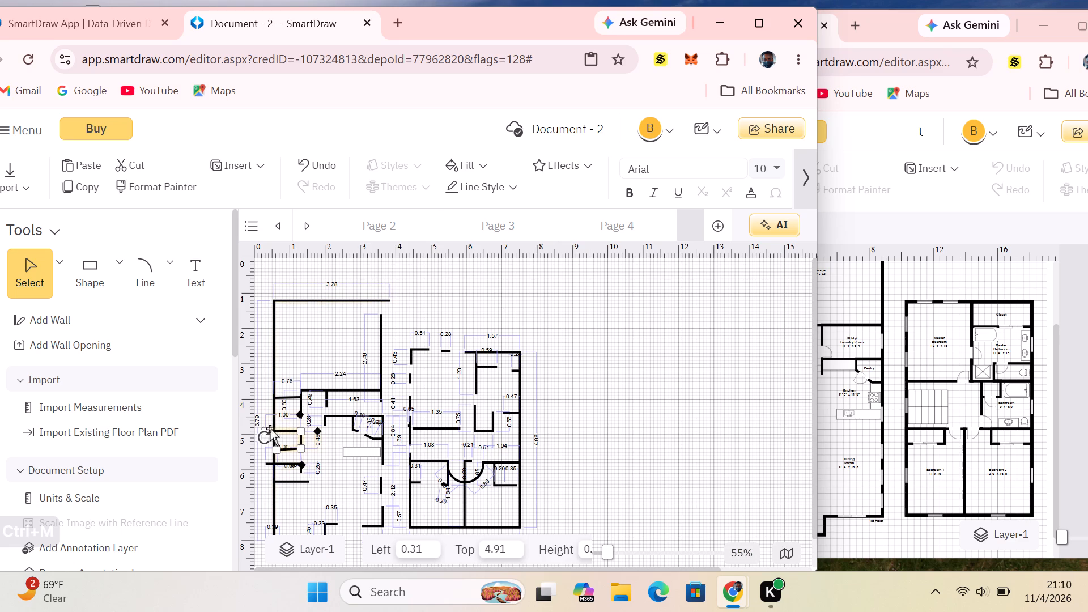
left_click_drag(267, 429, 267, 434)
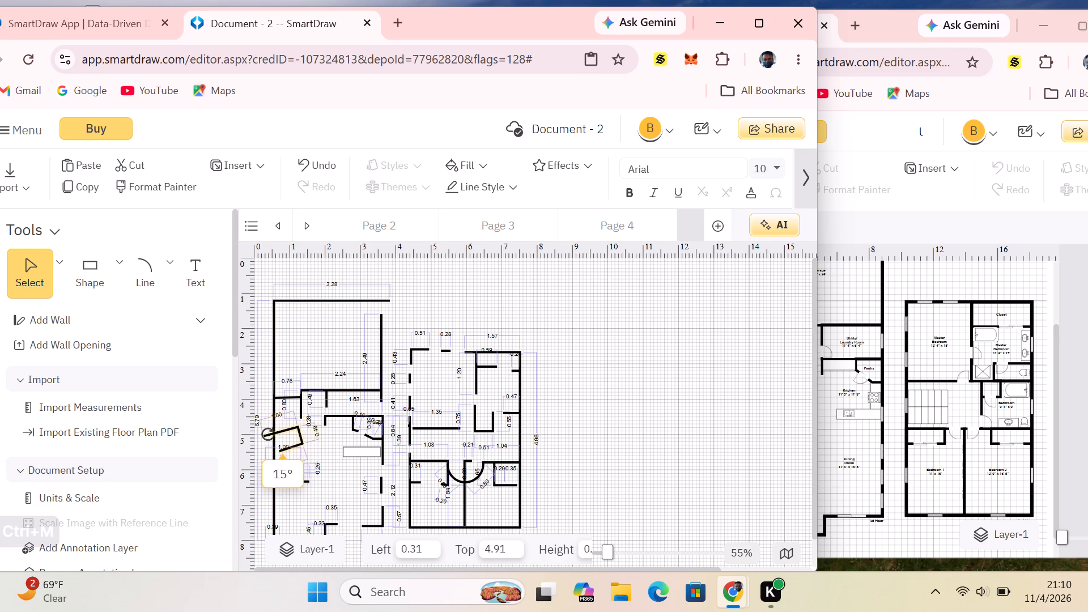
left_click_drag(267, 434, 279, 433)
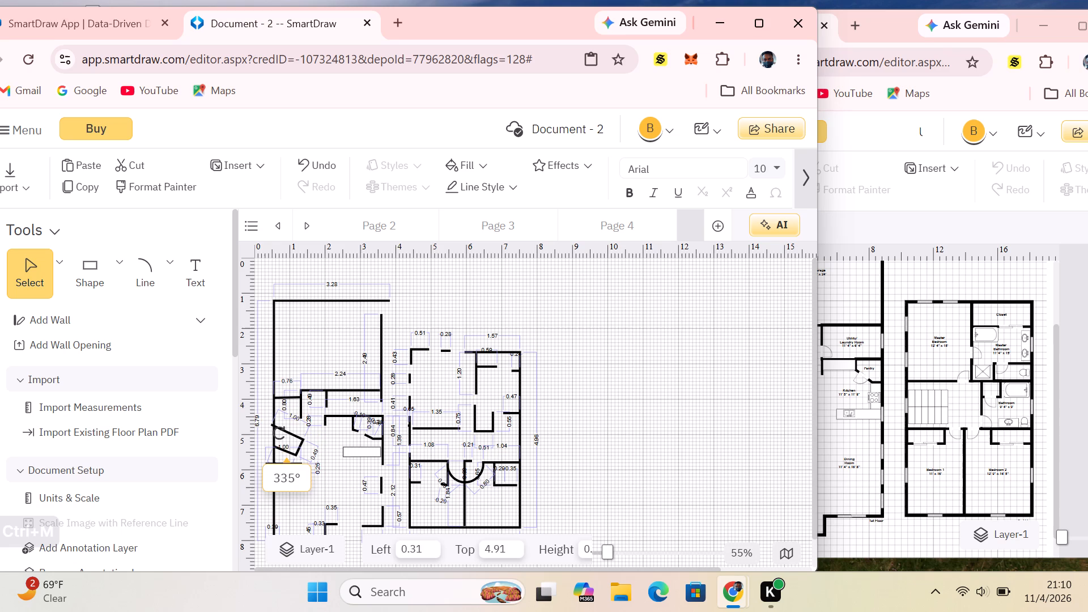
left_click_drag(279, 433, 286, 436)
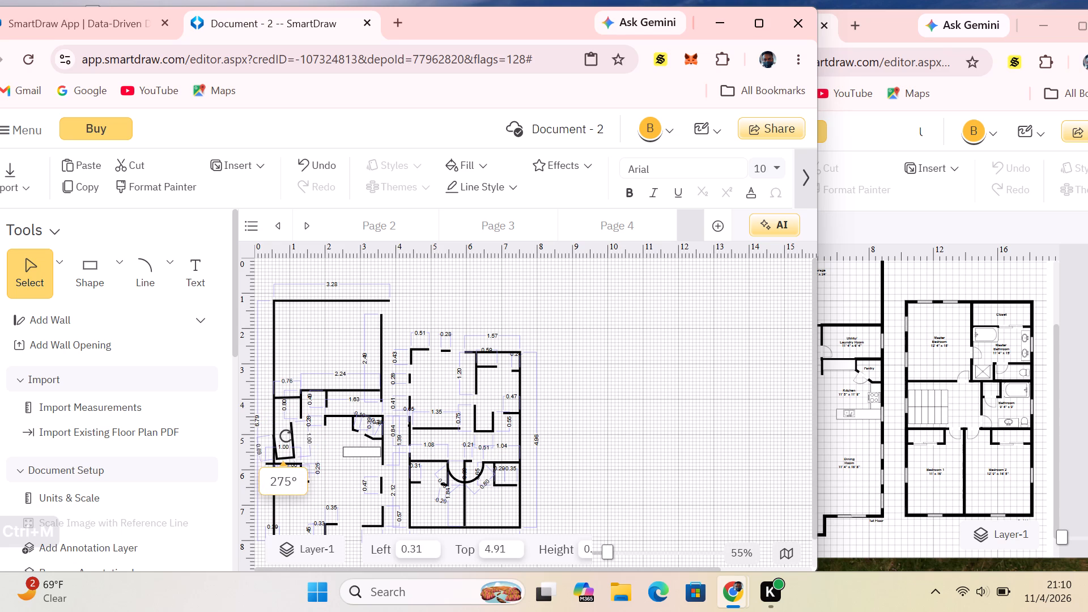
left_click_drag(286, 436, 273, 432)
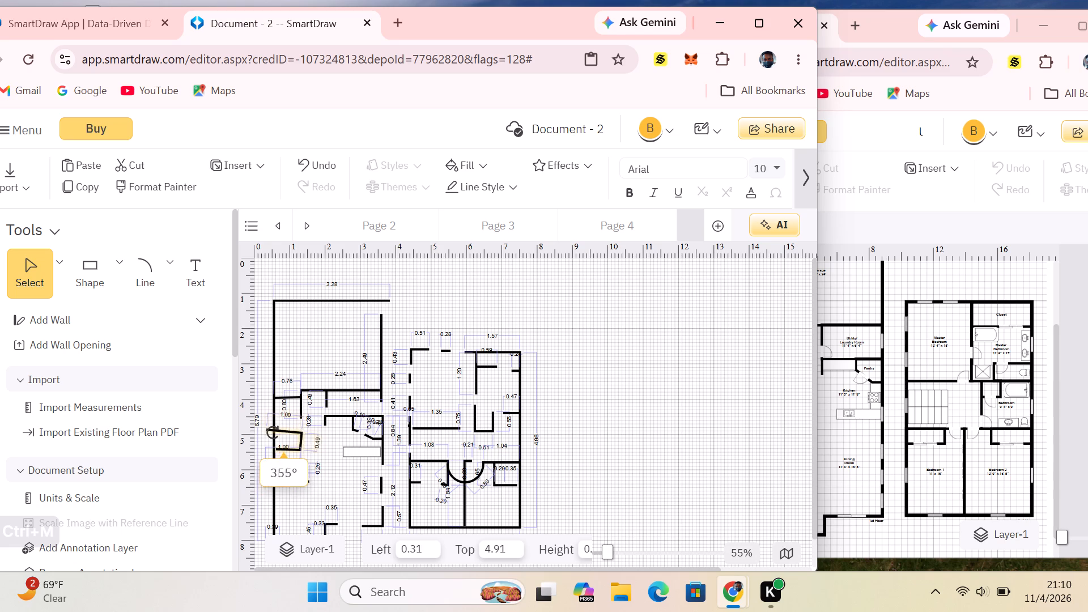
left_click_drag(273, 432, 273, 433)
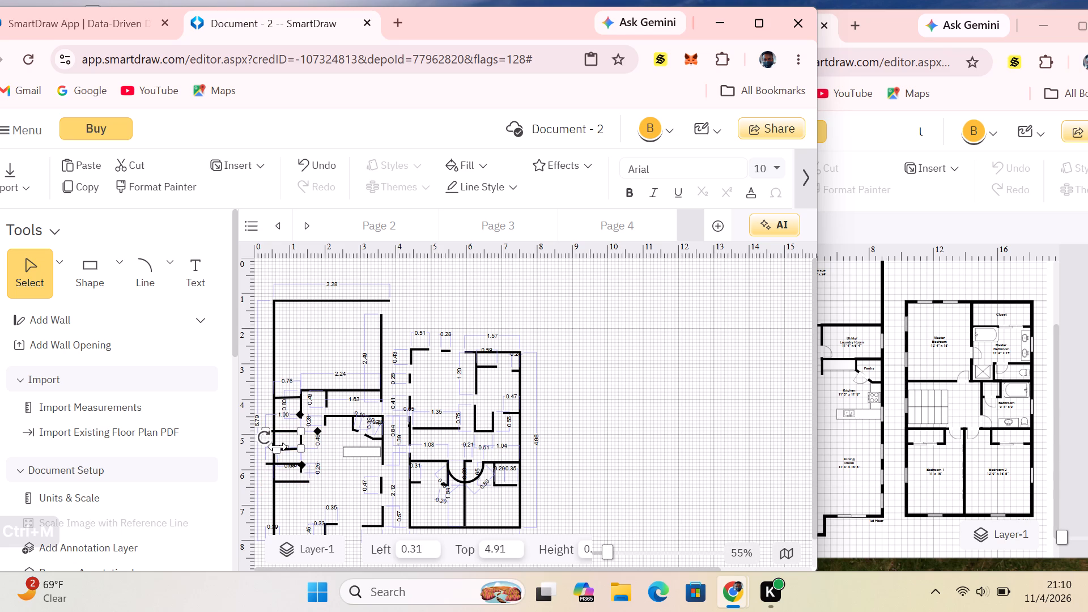
Extend the lower open end of the first floor's U-shaped wall at Top 4.91 to meet the left exterior wall line.
left_click(278, 447)
left_click(276, 445)
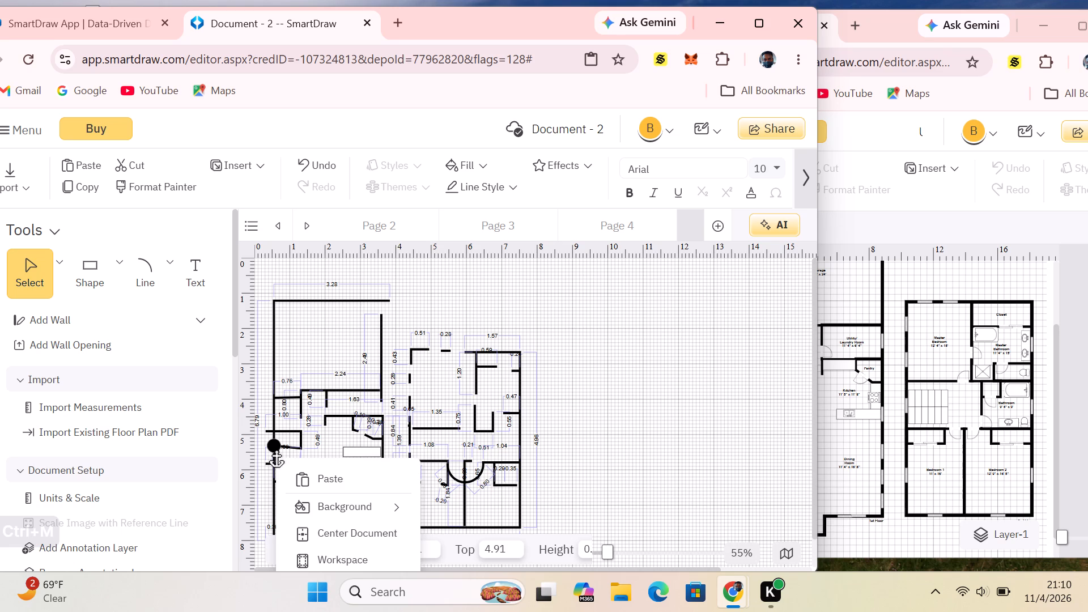
left_click(596, 371)
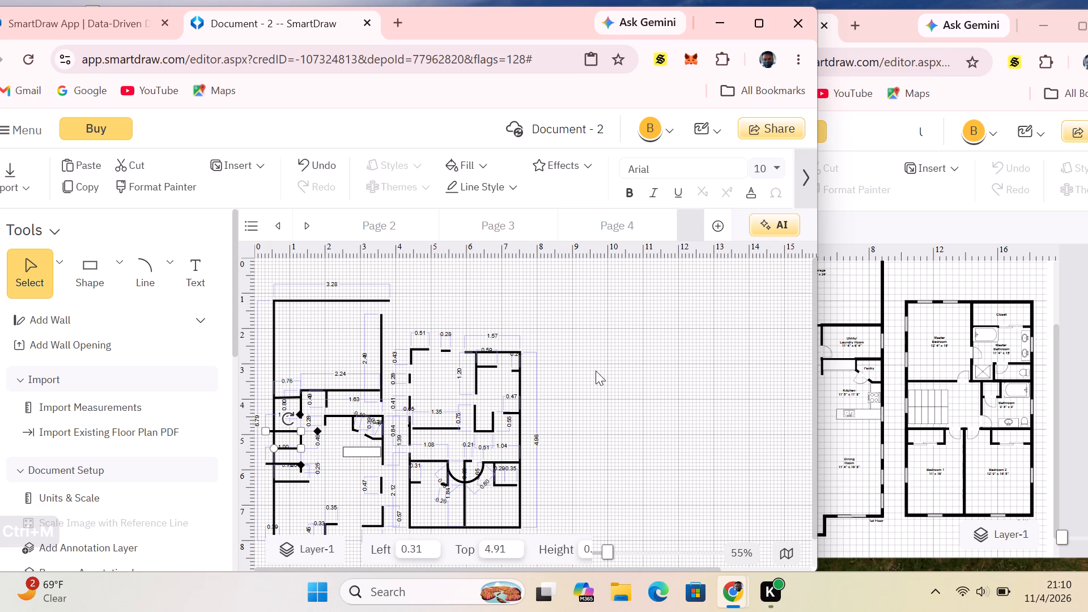
Trim the outer end of the short horizontal wall just below the U-shaped wall back to the exterior wall at Left 0.55.
left_click(272, 461)
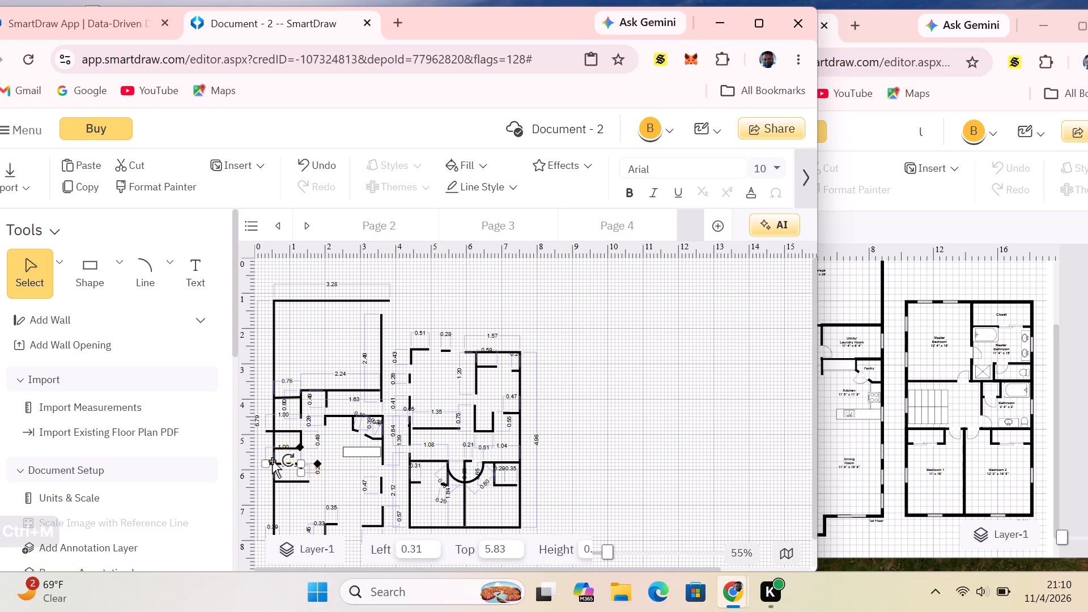
left_click(263, 462)
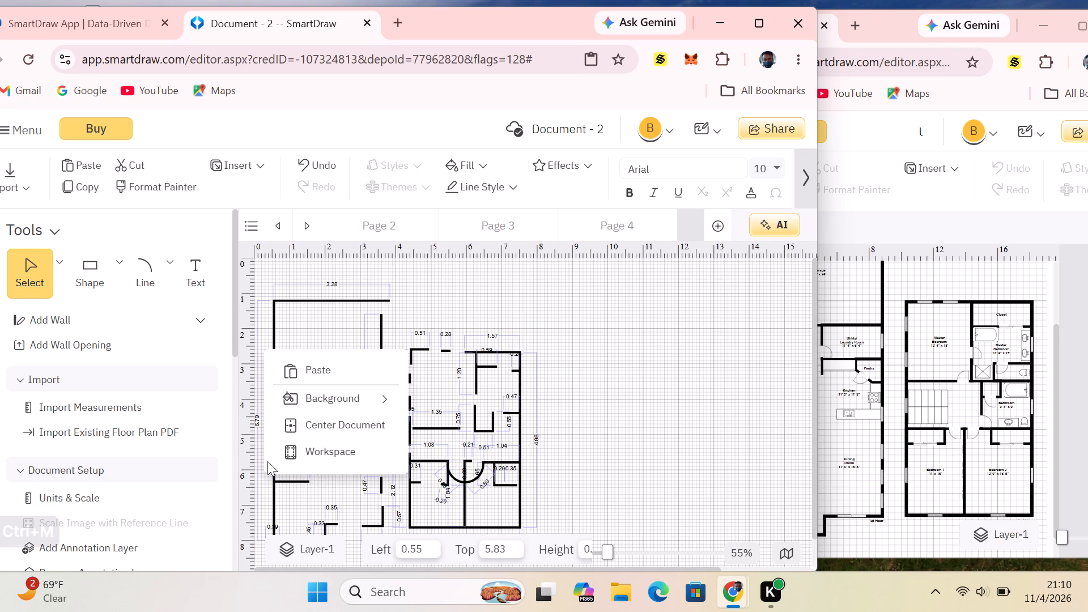
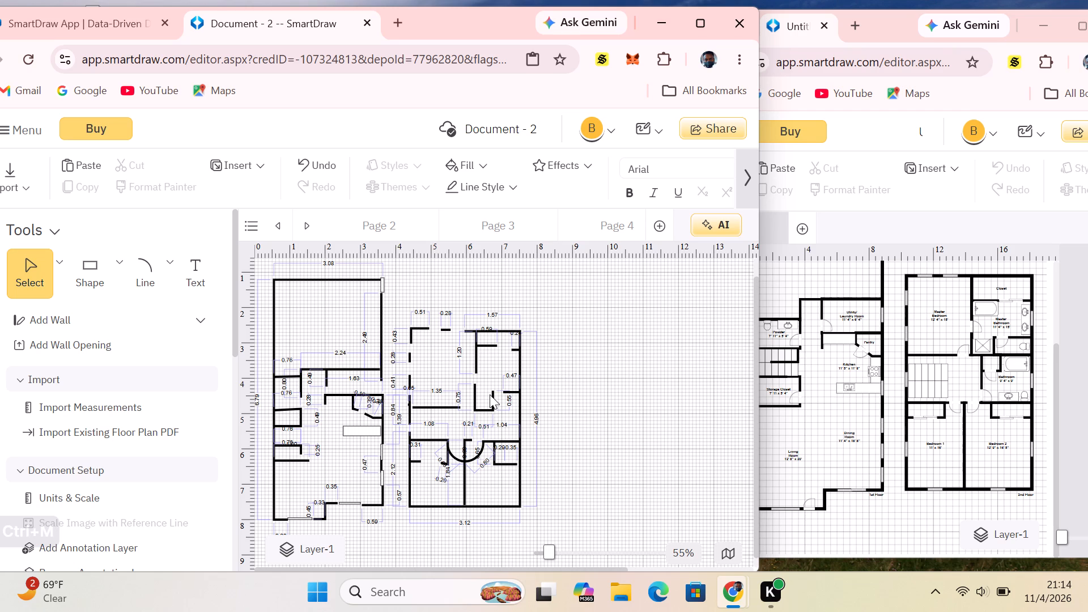
Paste seven copies of the copied rectangle into the empty area beside the second-floor plan.
right_click(634, 419)
left_click(658, 453)
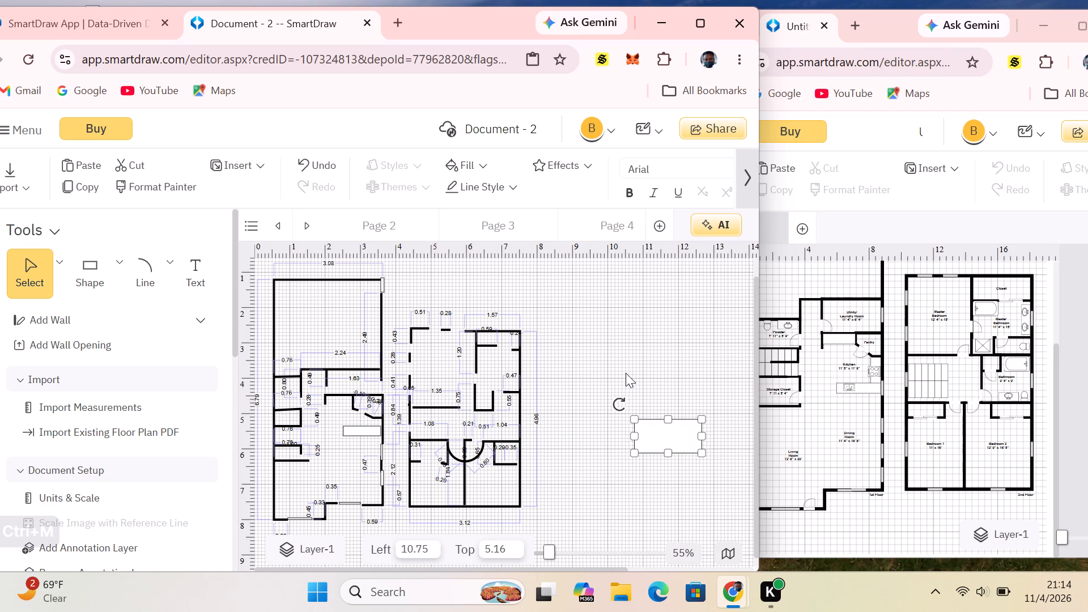
right_click(626, 371)
left_click(651, 407)
right_click(630, 286)
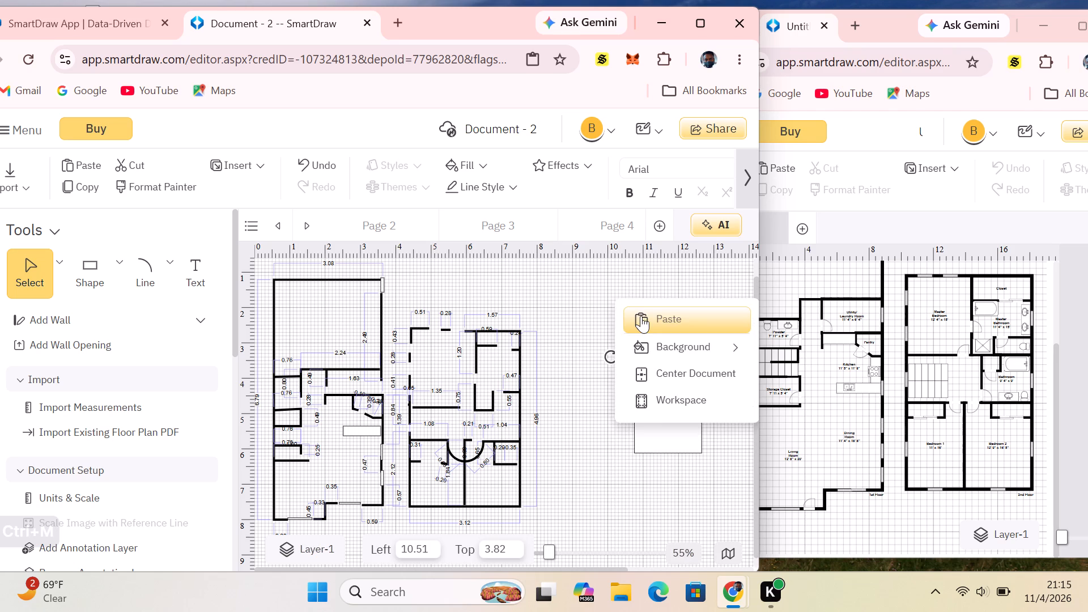
left_click(641, 316)
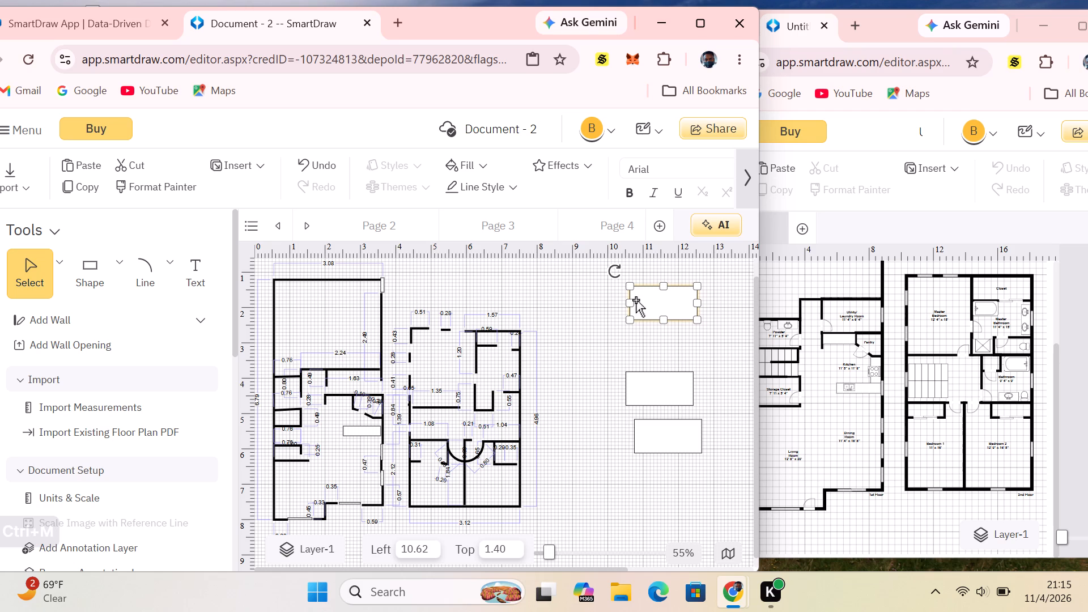
right_click(576, 363)
left_click(605, 392)
right_click(583, 329)
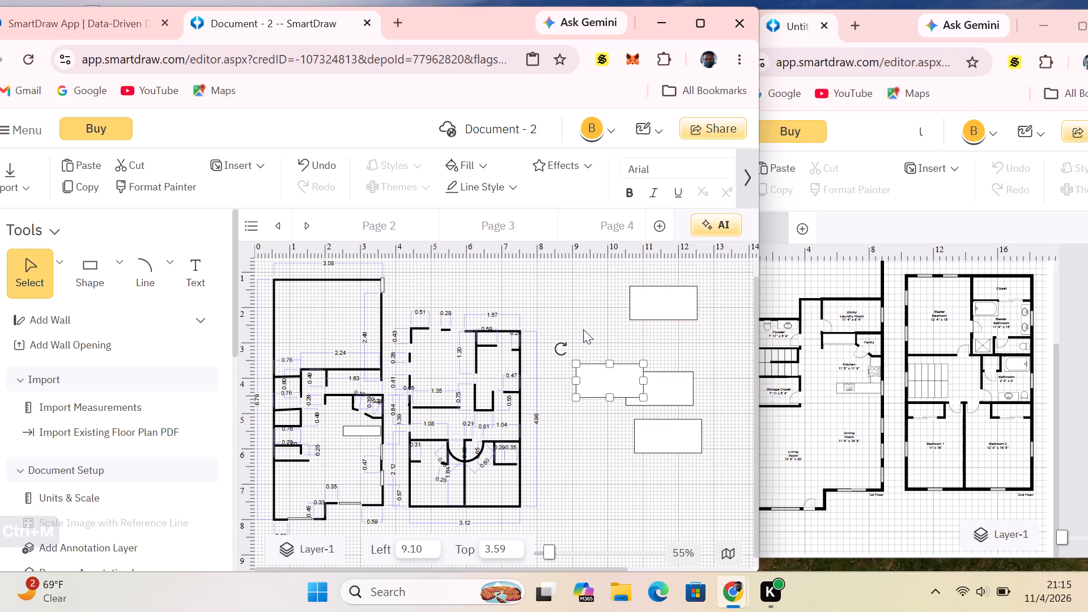
left_click(612, 368)
right_click(589, 312)
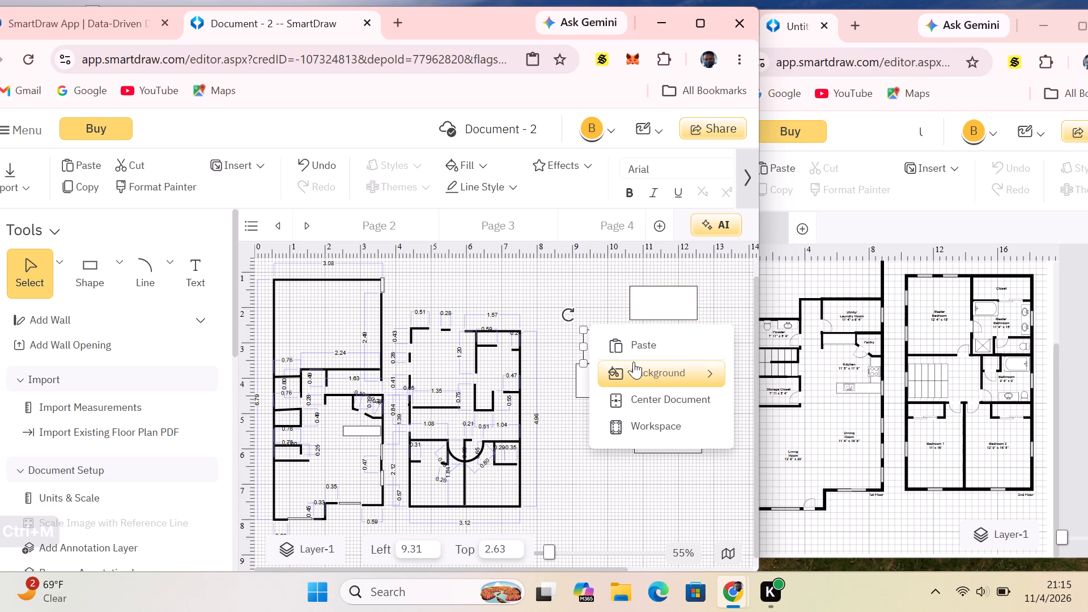
left_click(634, 347)
right_click(589, 437)
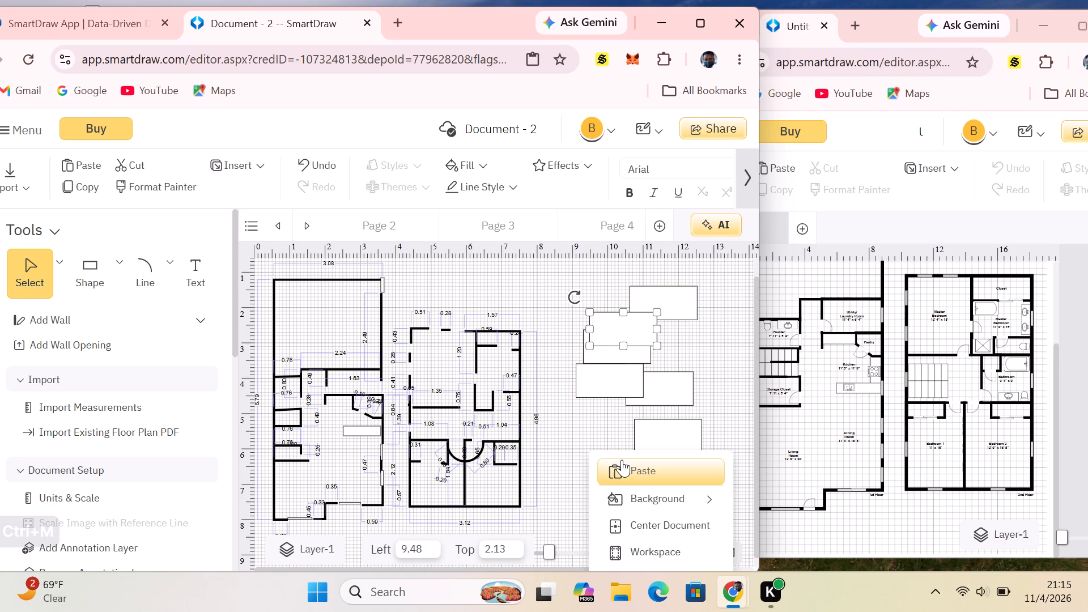
left_click(622, 460)
Reshape the lowest pasted rectangle into a short, thin vertical strip and place it in the second floor's left exterior wall at about Left 4.38, Top 3.59.
left_click_drag(590, 454, 648, 479)
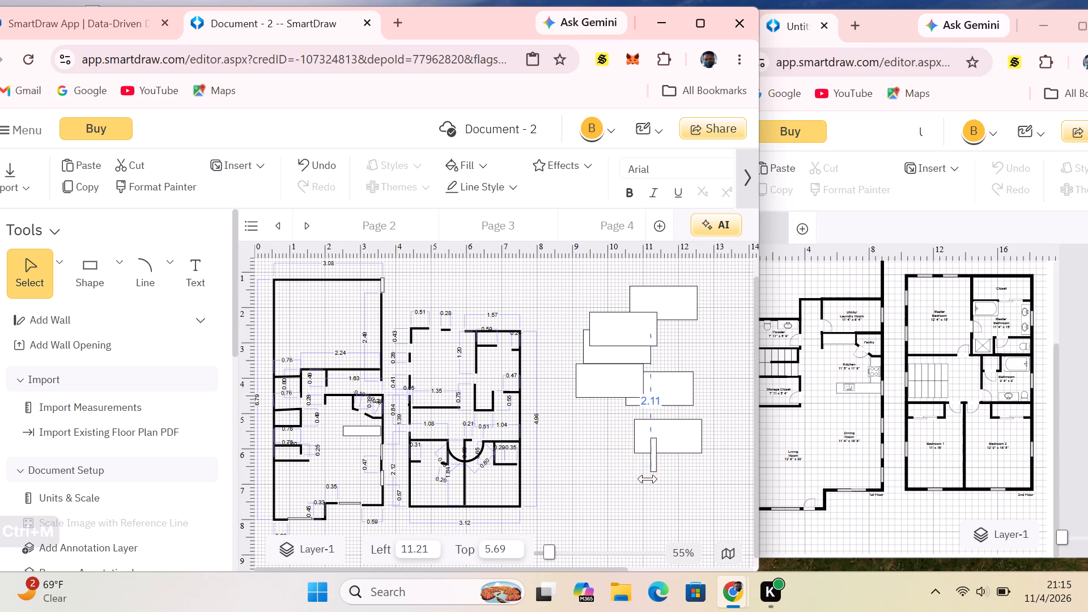
left_click_drag(648, 479, 657, 479)
left_click_drag(657, 479, 655, 477)
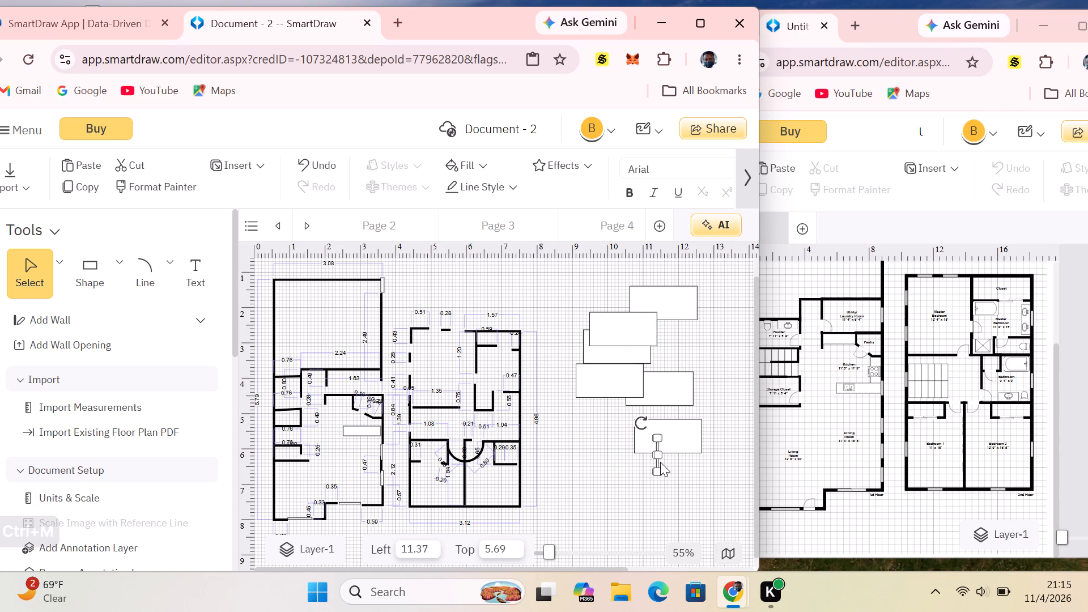
left_click(662, 440)
left_click(658, 440)
left_click_drag(658, 439, 657, 456)
left_click(652, 491)
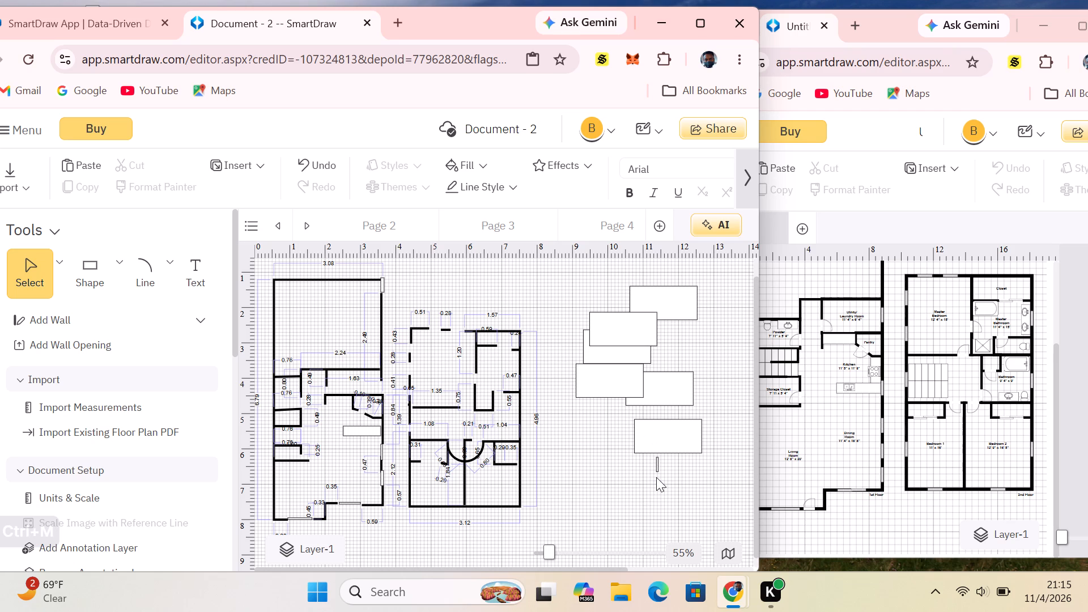
left_click_drag(659, 468, 641, 462)
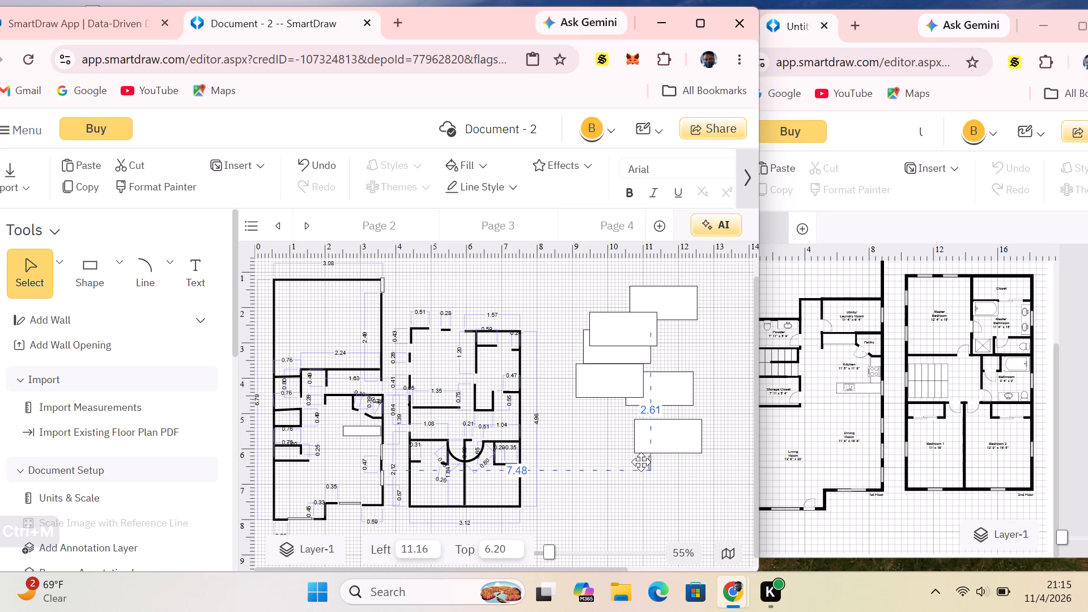
left_click_drag(641, 462, 412, 375)
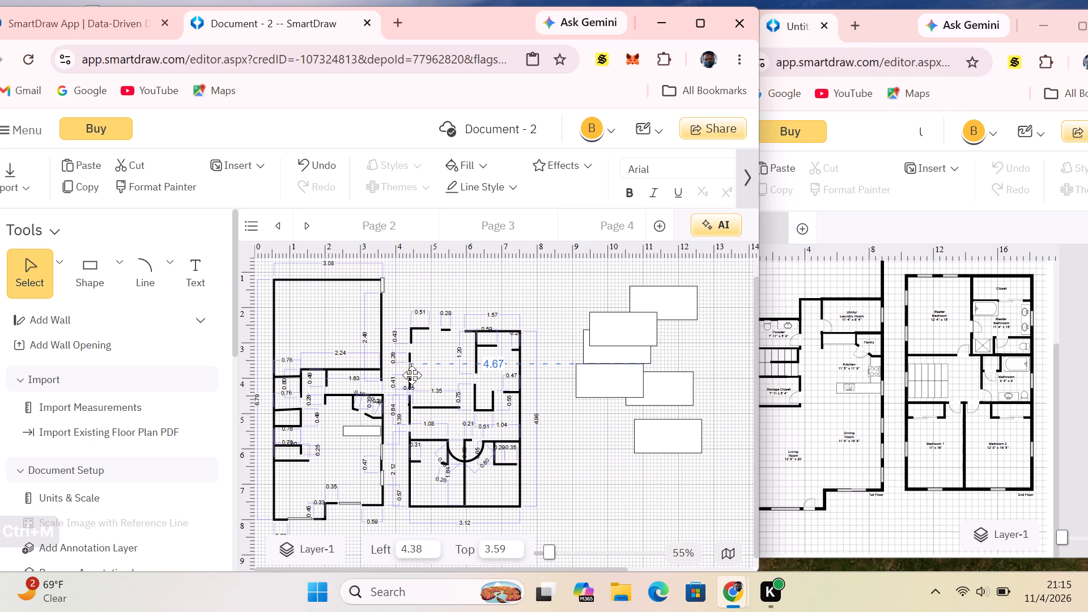
left_click_drag(412, 375, 412, 375)
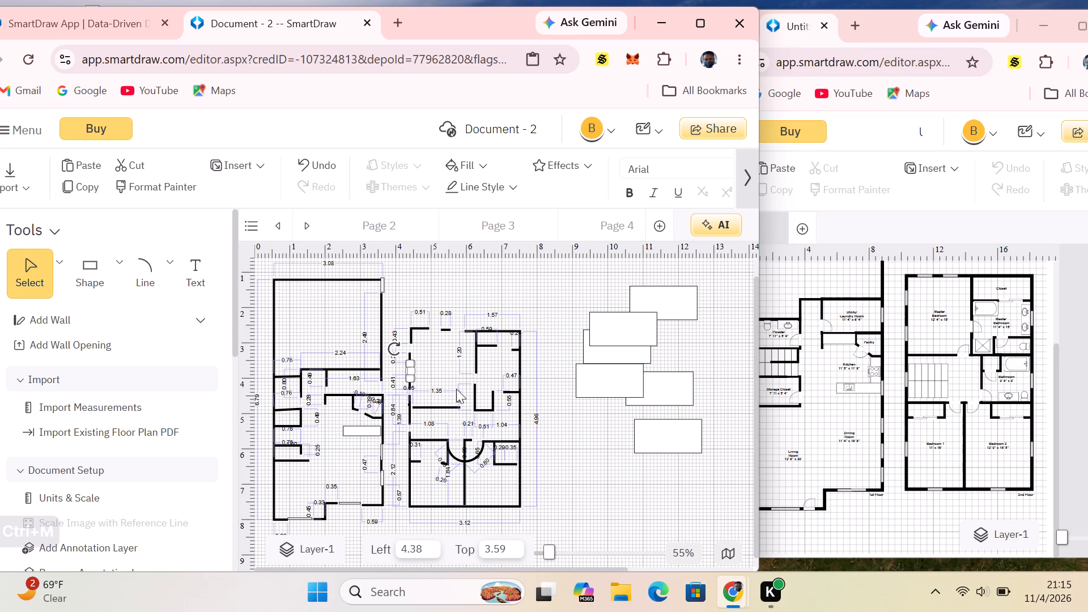
left_click(542, 419)
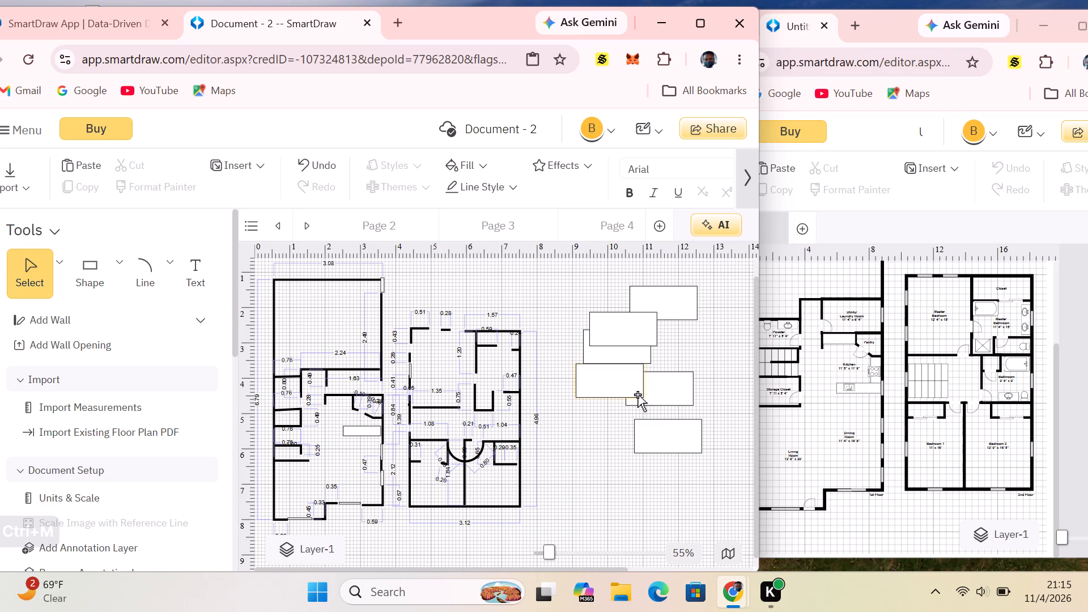
Slim and shorten another pasted rectangle into a vertical strip and fit it into the second floor's interior wall gap at about Left 6.20, Top 3.67.
left_click(670, 436)
left_click_drag(634, 437, 685, 443)
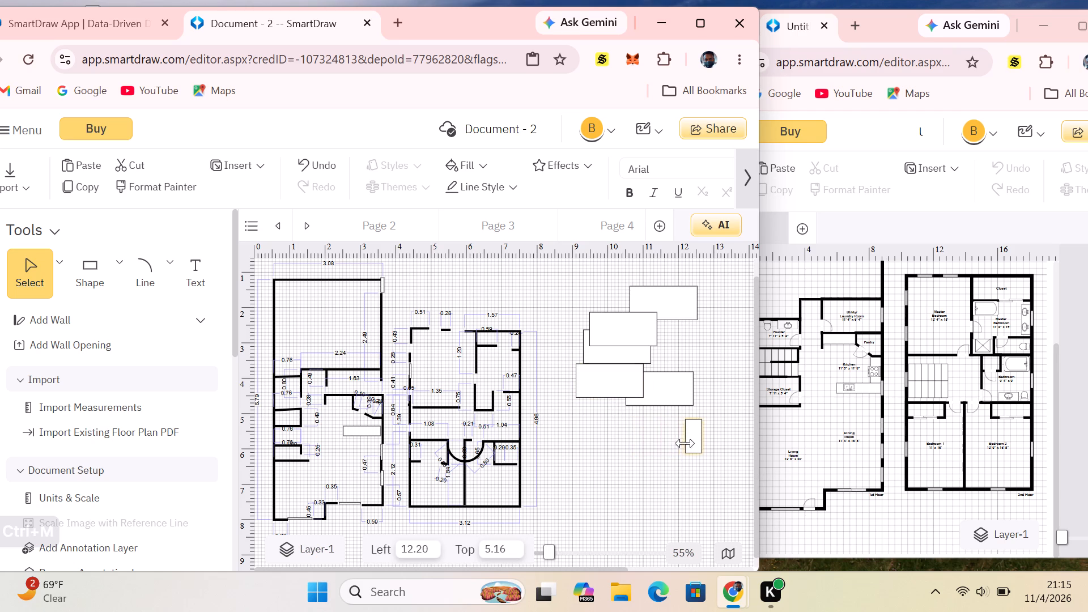
left_click_drag(685, 443, 700, 441)
left_click_drag(702, 420, 703, 427)
left_click(700, 450)
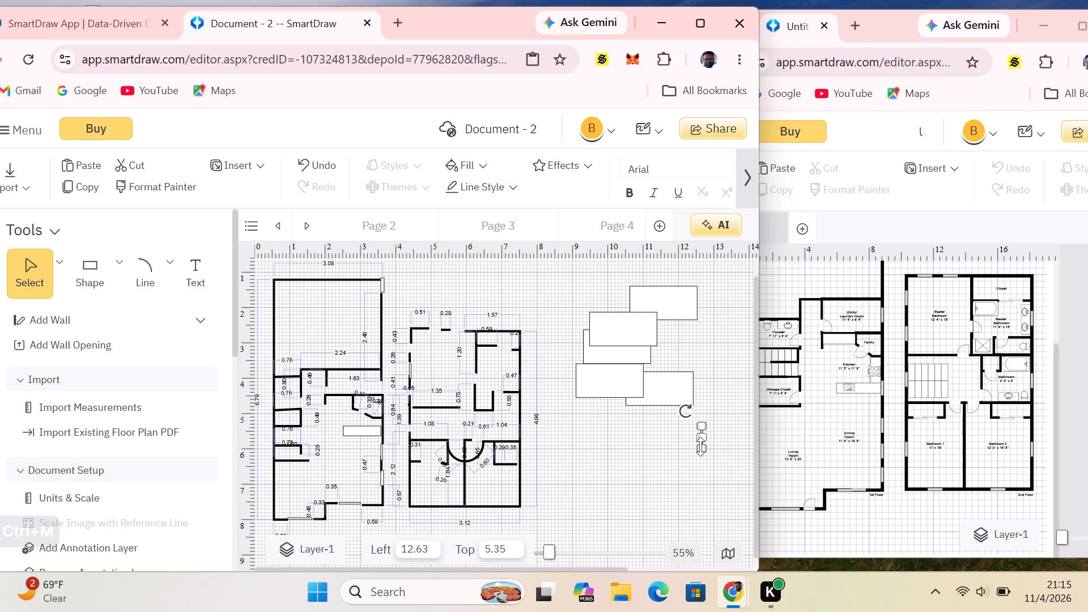
left_click(703, 439)
left_click(719, 424)
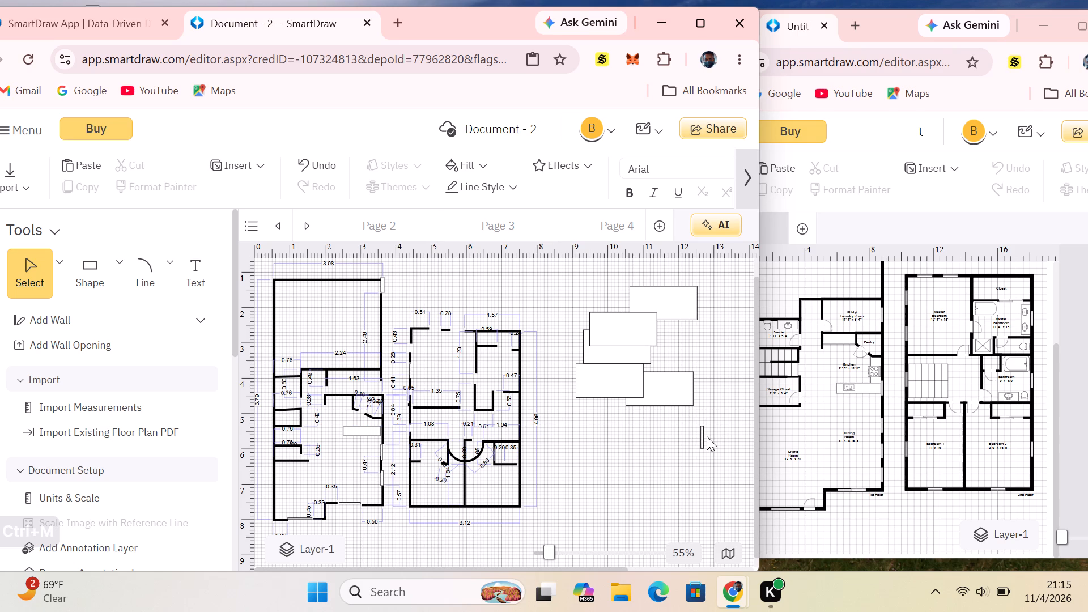
left_click_drag(703, 433, 485, 374)
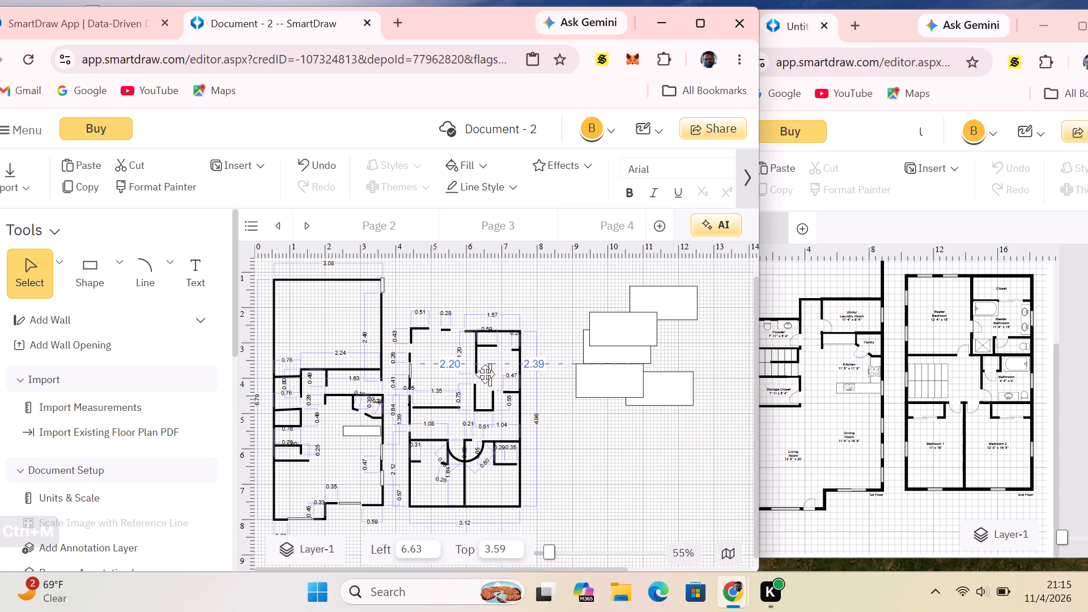
left_click_drag(485, 374, 477, 374)
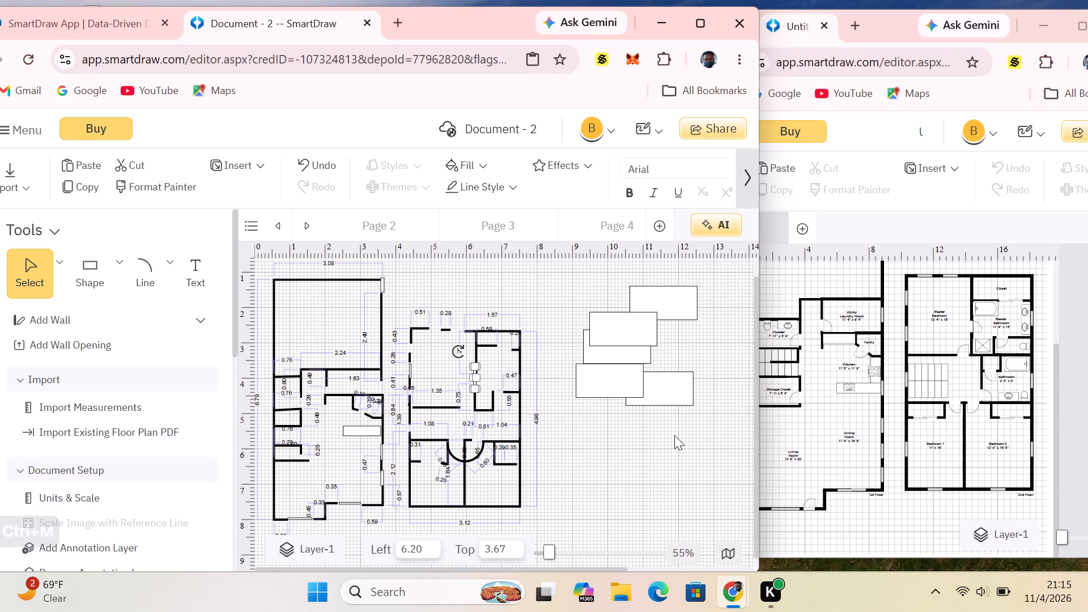
left_click(675, 435)
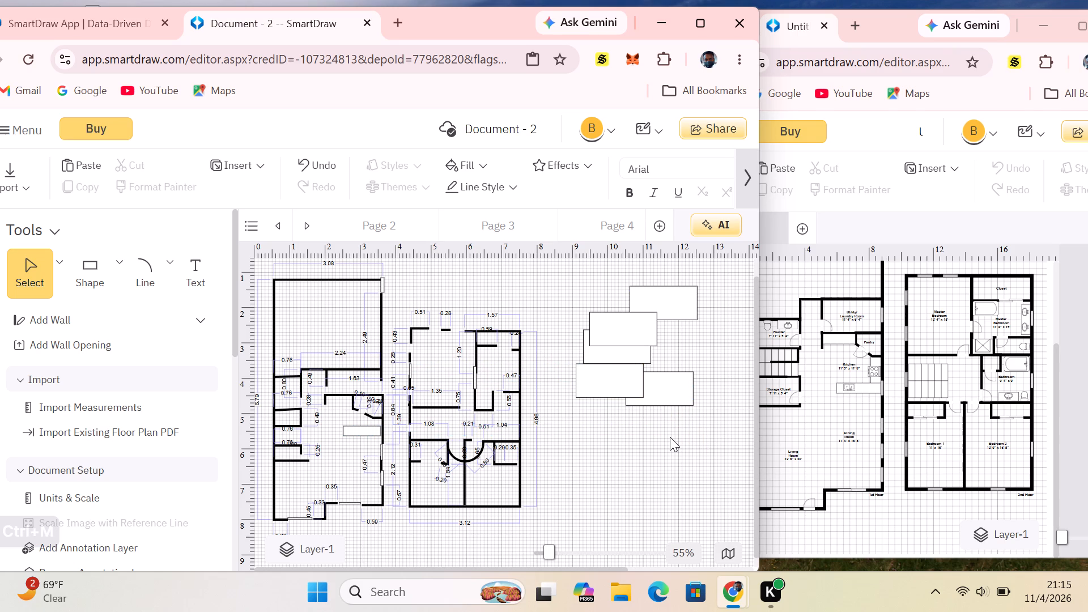
Reshape a third pasted rectangle into a short, thin horizontal strip and fit it into the second floor's top wall gap at about Left 5.53, Top 2.63.
left_click_drag(639, 381, 638, 452)
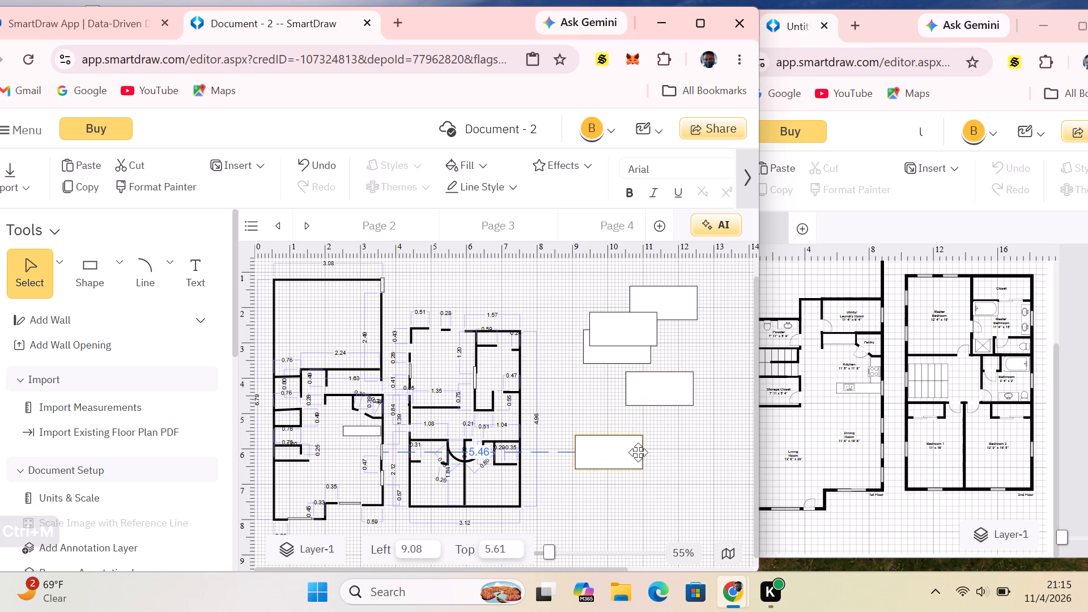
left_click_drag(638, 452, 641, 478)
left_click_drag(581, 475, 620, 482)
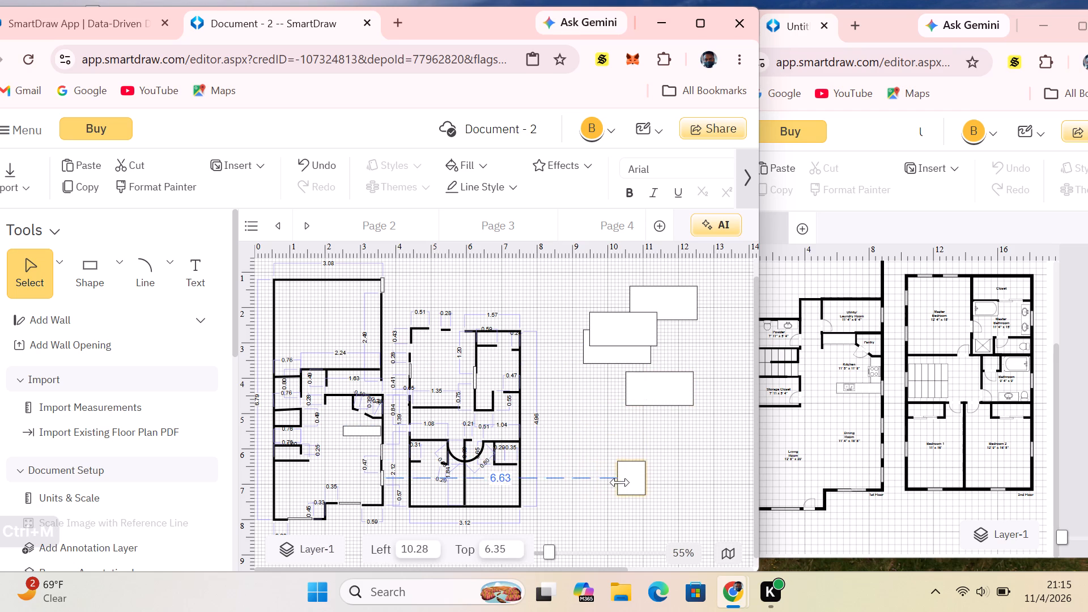
left_click_drag(620, 482, 620, 482)
left_click(637, 454)
left_click(633, 461)
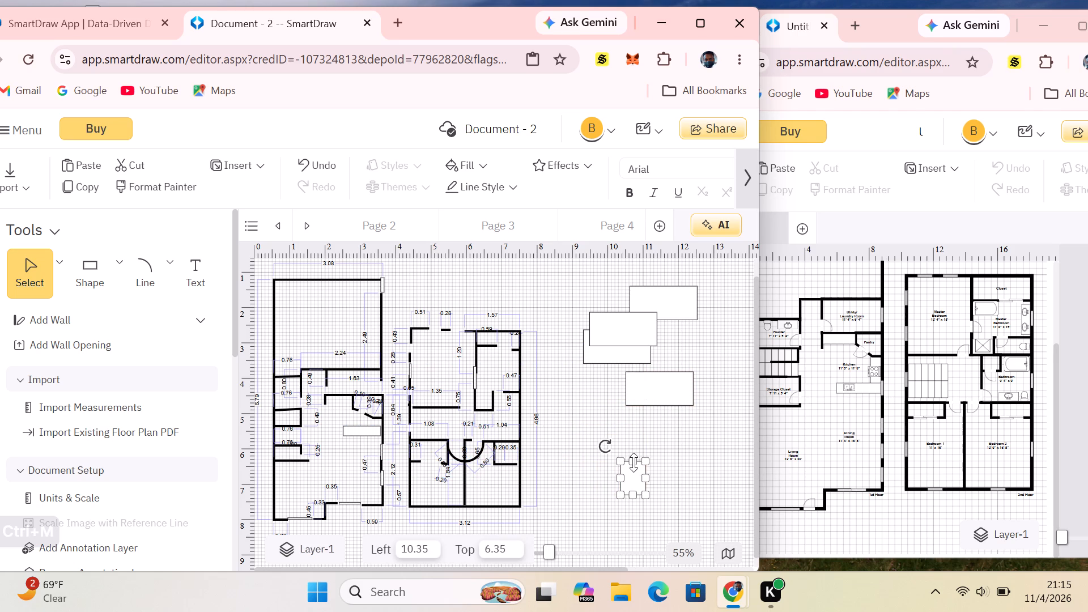
left_click_drag(634, 462, 632, 491)
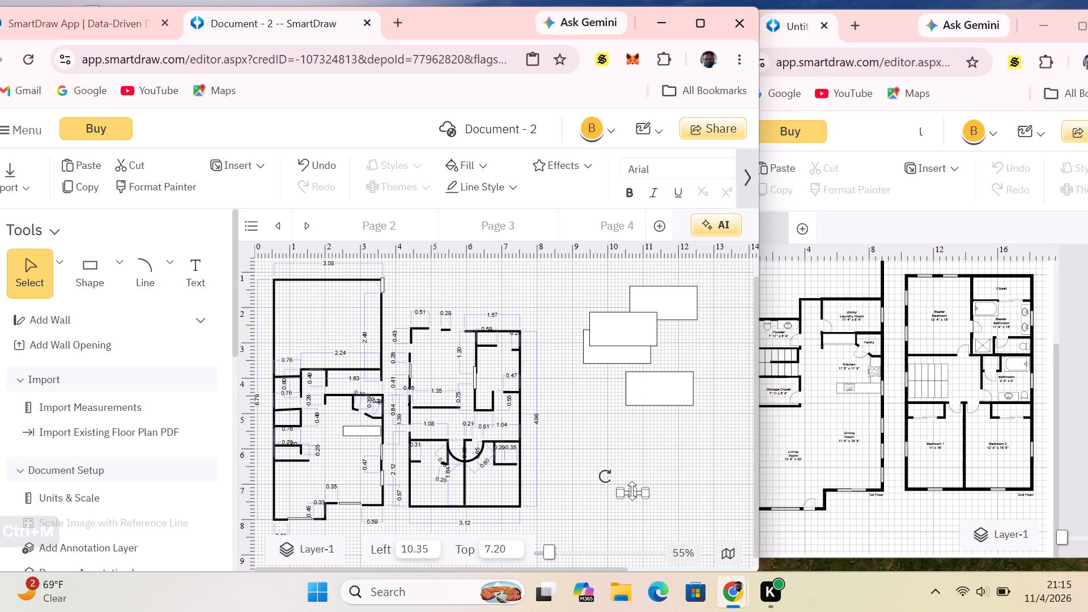
left_click_drag(643, 494, 637, 492)
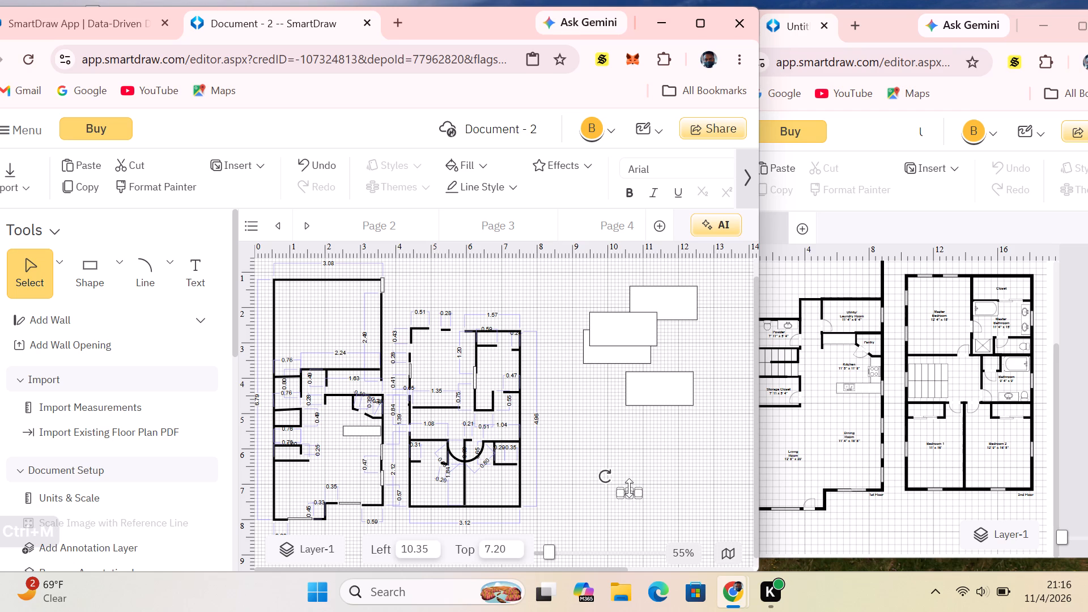
left_click(629, 491)
left_click(628, 504)
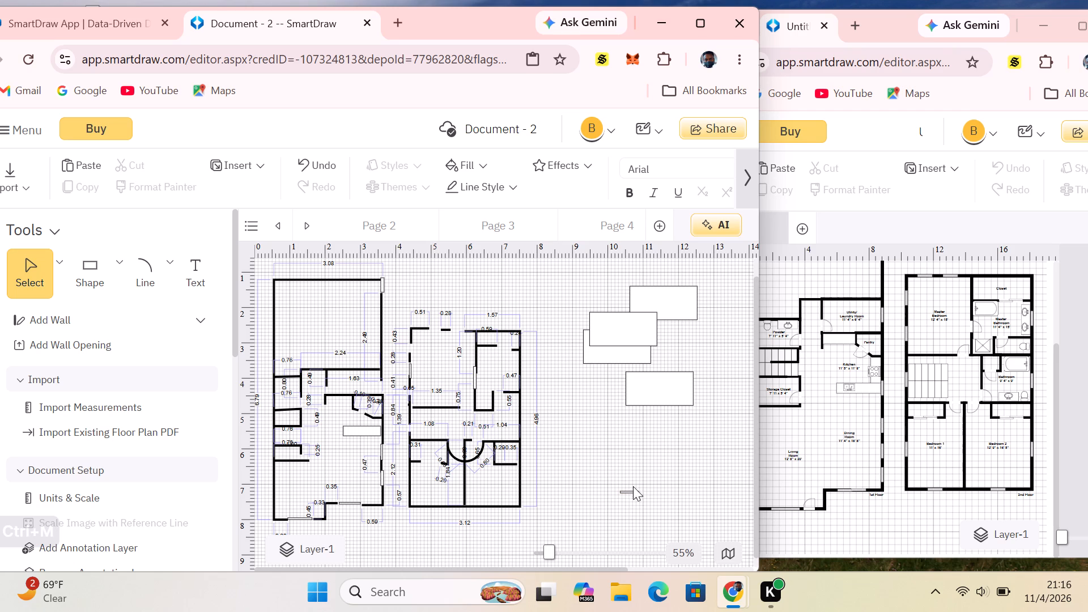
left_click_drag(632, 491, 462, 331)
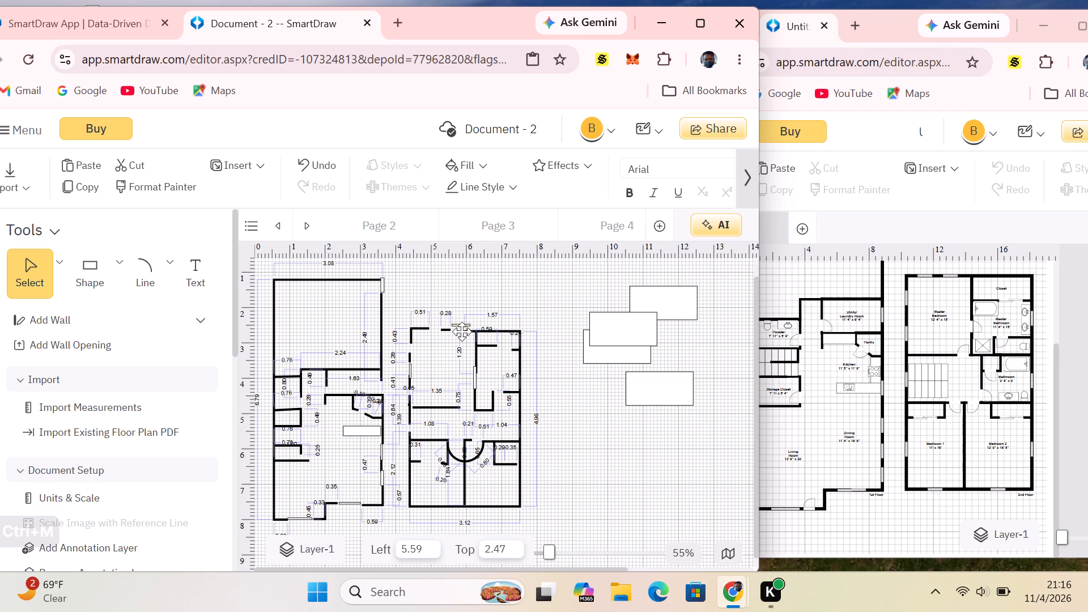
left_click_drag(462, 331, 461, 329)
left_click(574, 390)
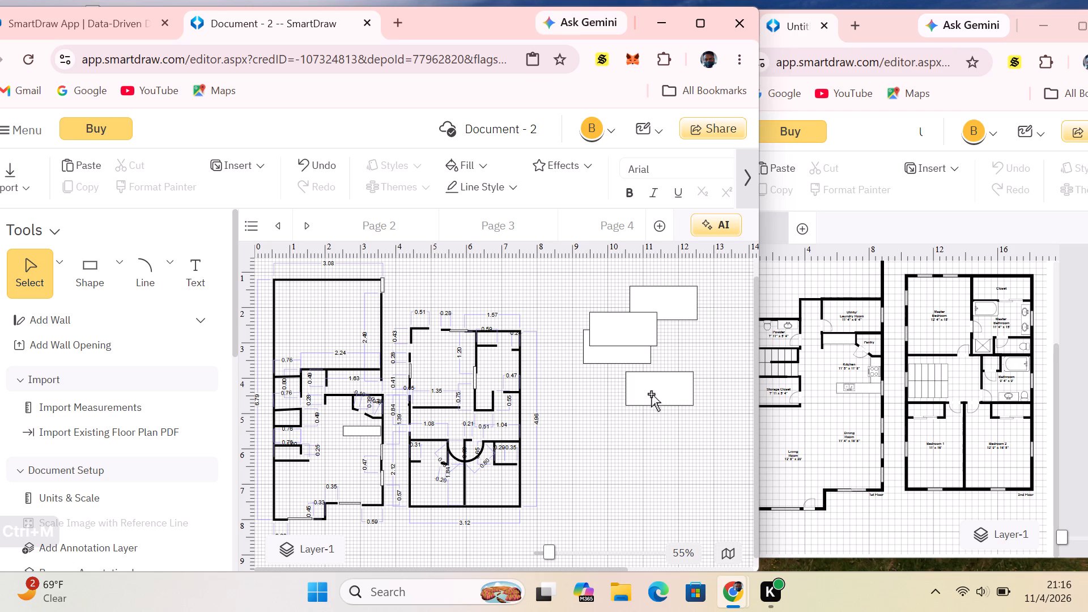
Reshape the lowest remaining rectangle into a short, thin horizontal strip and fit it into the second floor's top wall gap at about Left 4.71, Top 2.57.
left_click_drag(627, 389, 629, 390)
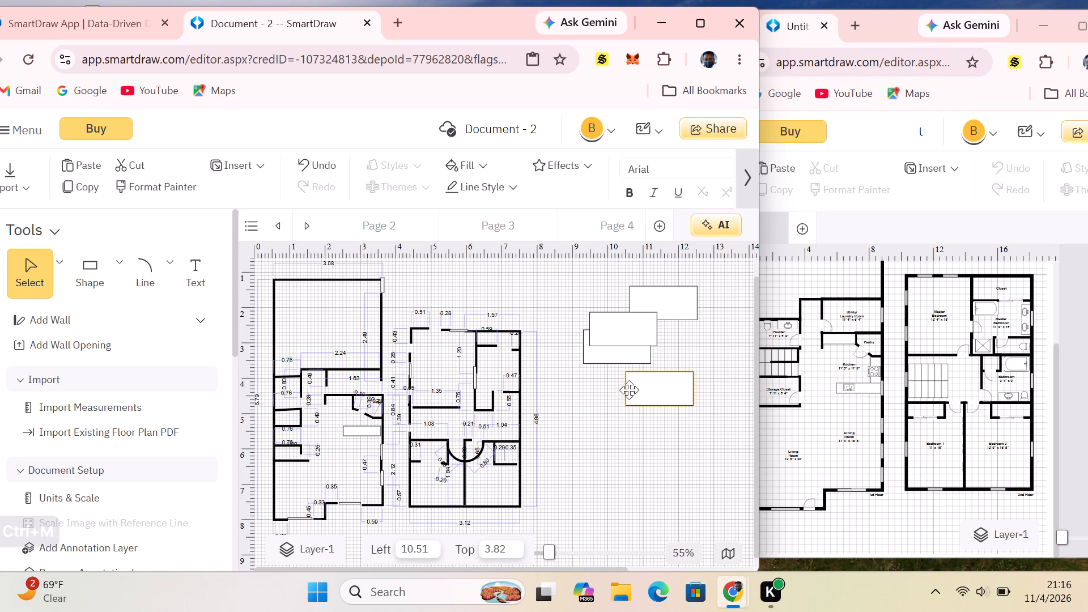
left_click_drag(629, 390, 641, 391)
left_click_drag(646, 392, 657, 393)
left_click(653, 394)
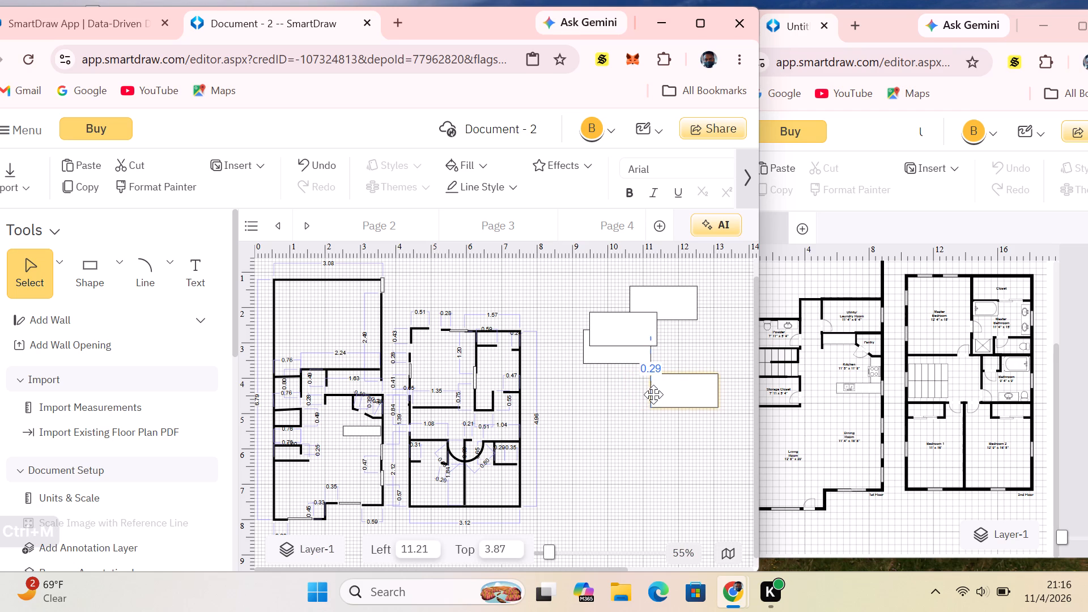
left_click_drag(653, 390, 670, 394)
left_click_drag(692, 371, 690, 403)
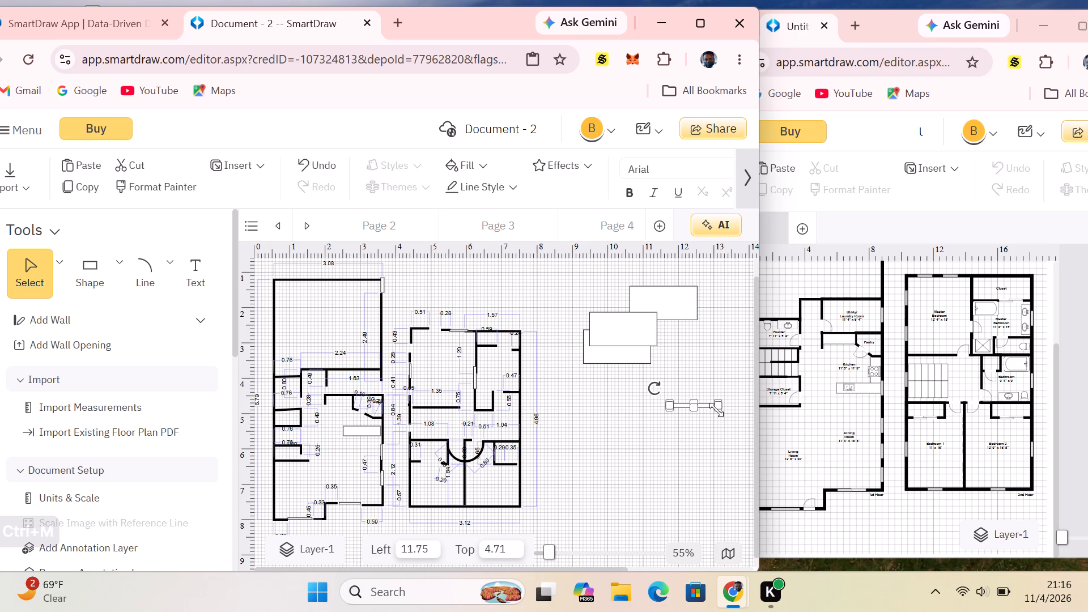
left_click_drag(717, 407, 701, 408)
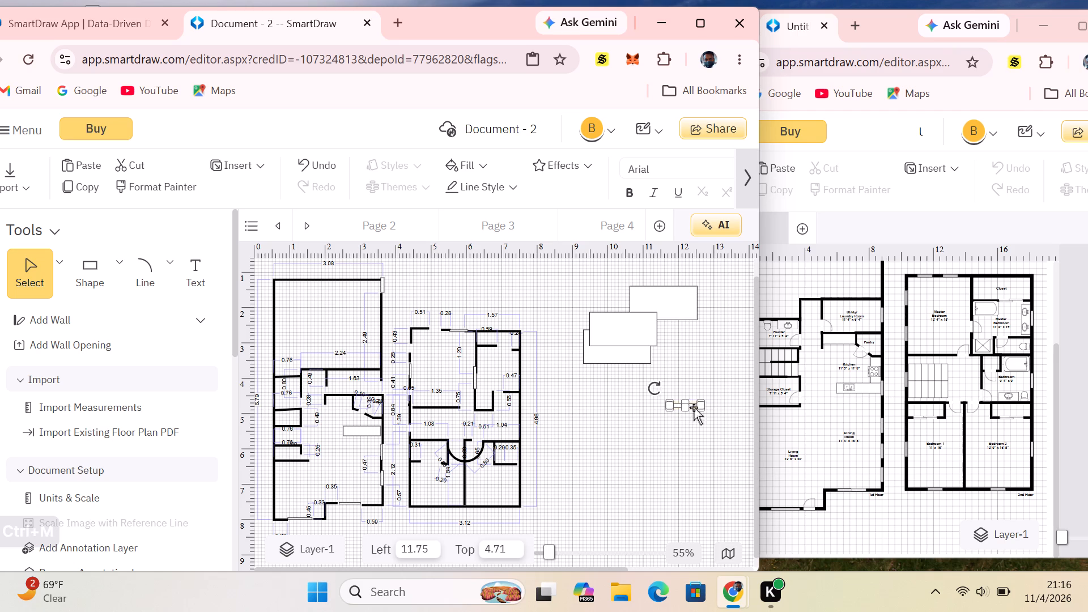
left_click(687, 406)
left_click(690, 385)
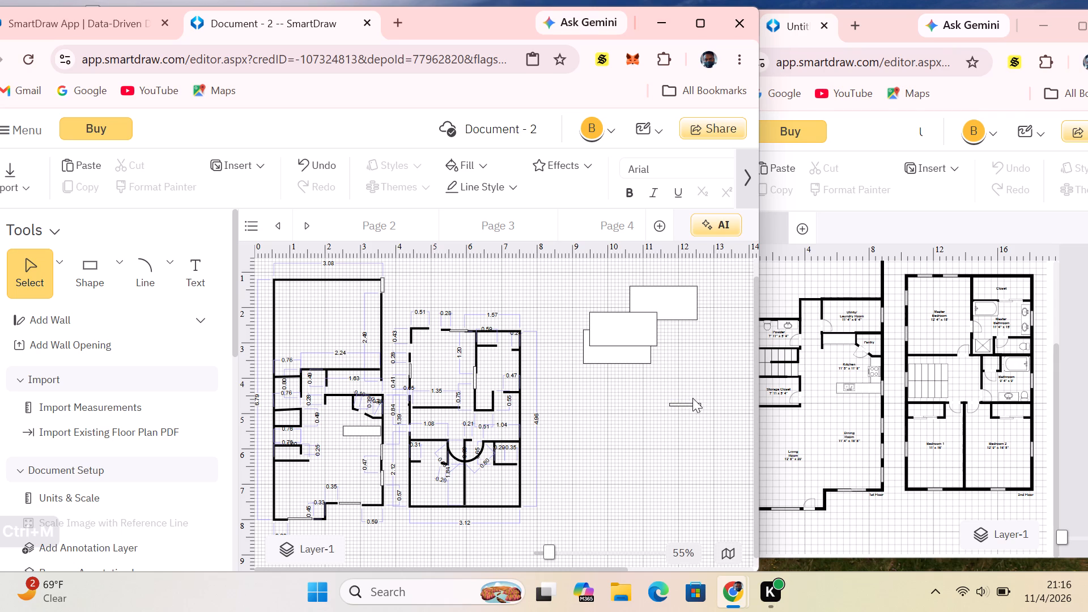
left_click_drag(687, 405, 432, 326)
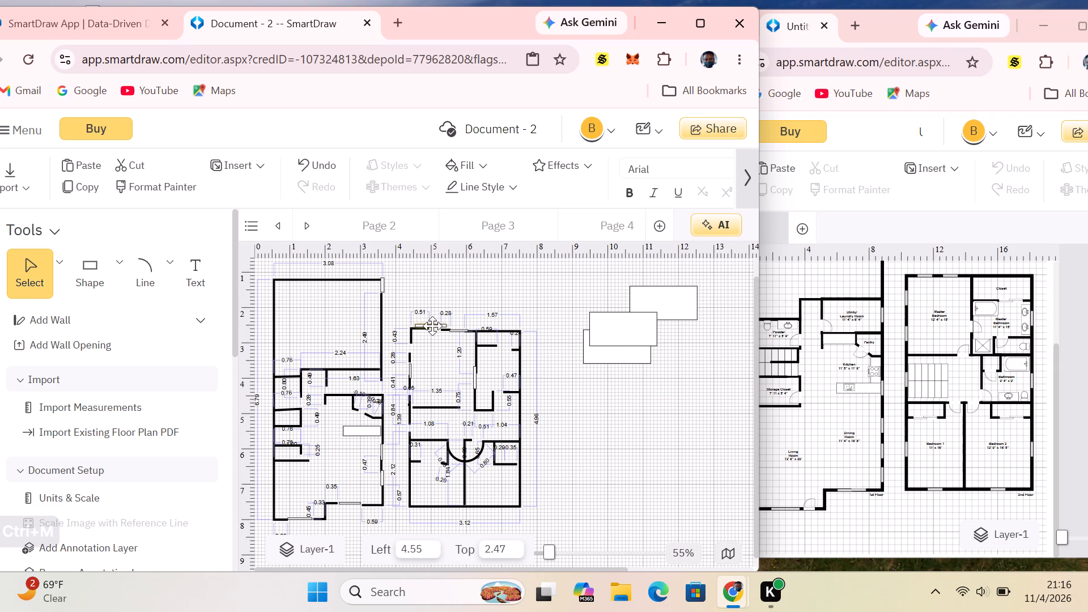
left_click_drag(432, 326, 439, 330)
left_click(534, 293)
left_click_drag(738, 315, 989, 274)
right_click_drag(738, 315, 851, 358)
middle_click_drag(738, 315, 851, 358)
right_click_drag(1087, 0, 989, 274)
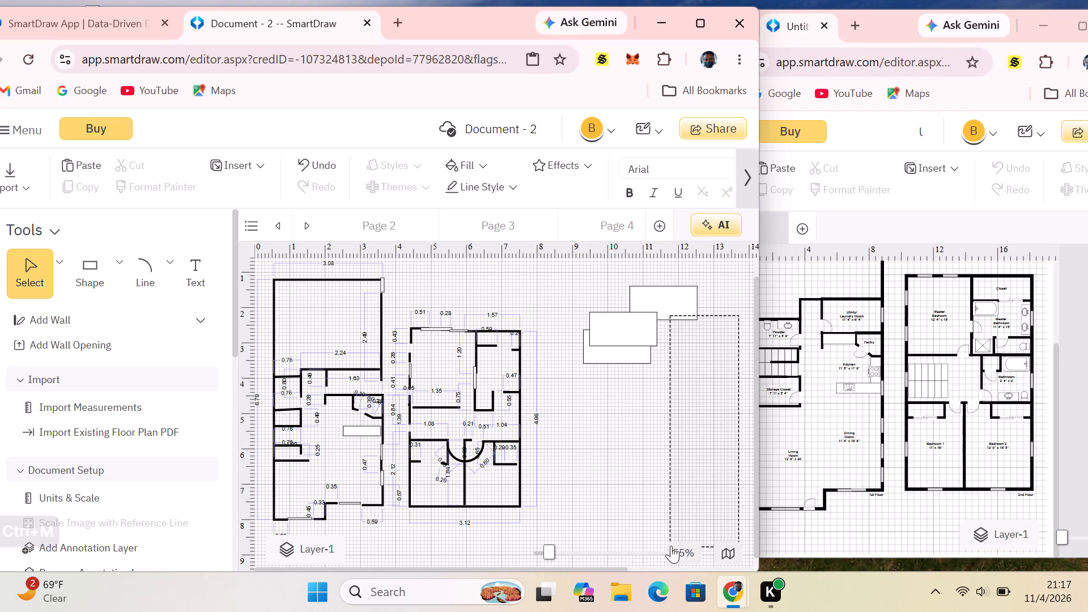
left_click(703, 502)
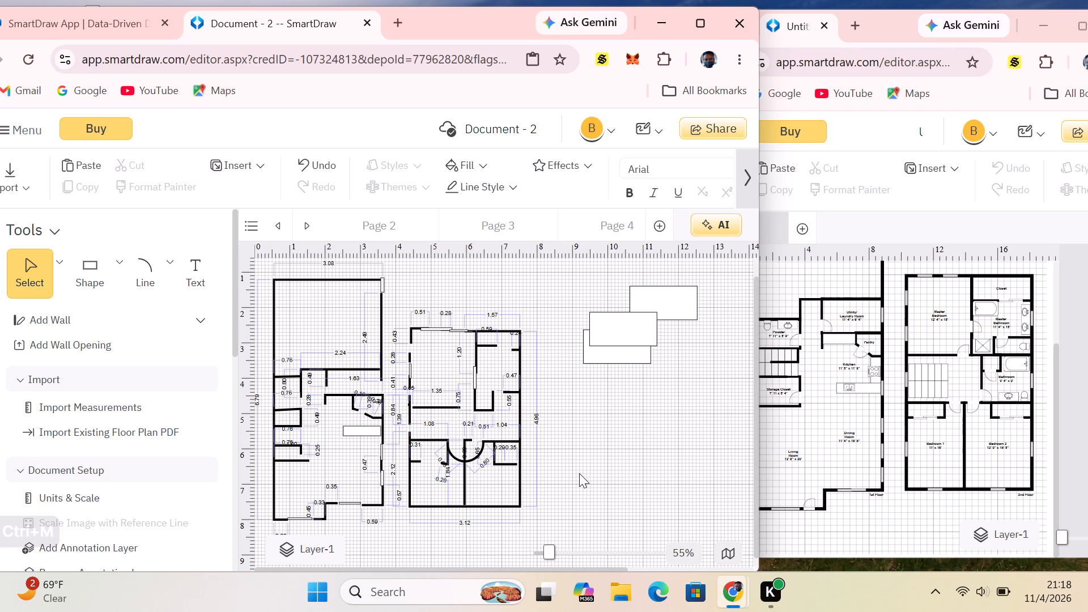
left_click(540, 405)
Reshape the front overlapping rectangle into a short, thin horizontal strip and fit it into the second-floor closet wall gap at about Left 6.59, Top 3.14.
left_click(601, 333)
left_click_drag(591, 330, 637, 330)
left_click(651, 314)
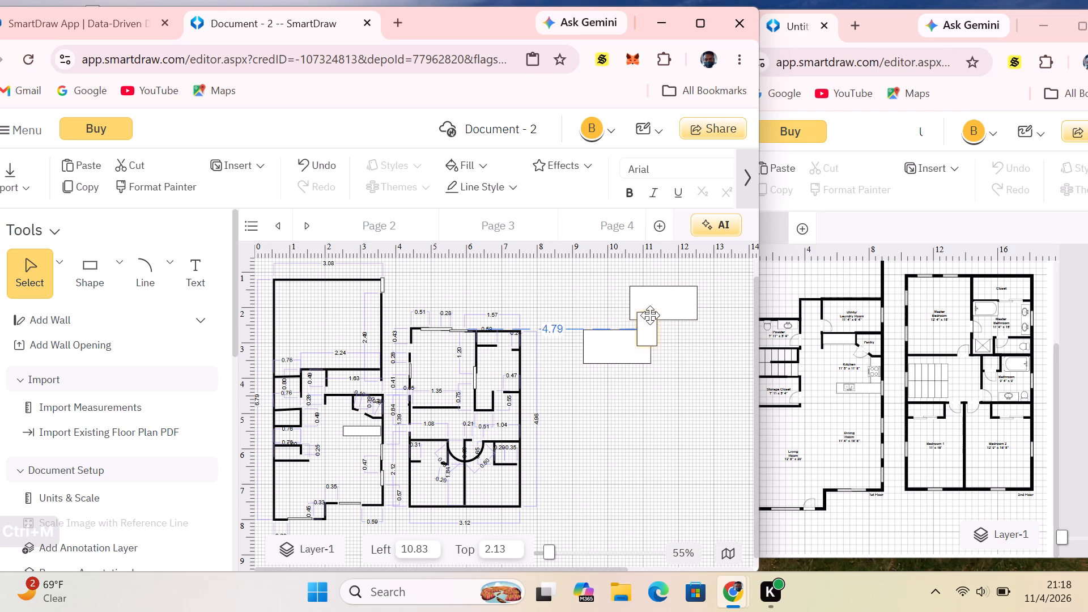
left_click_drag(648, 313, 653, 341)
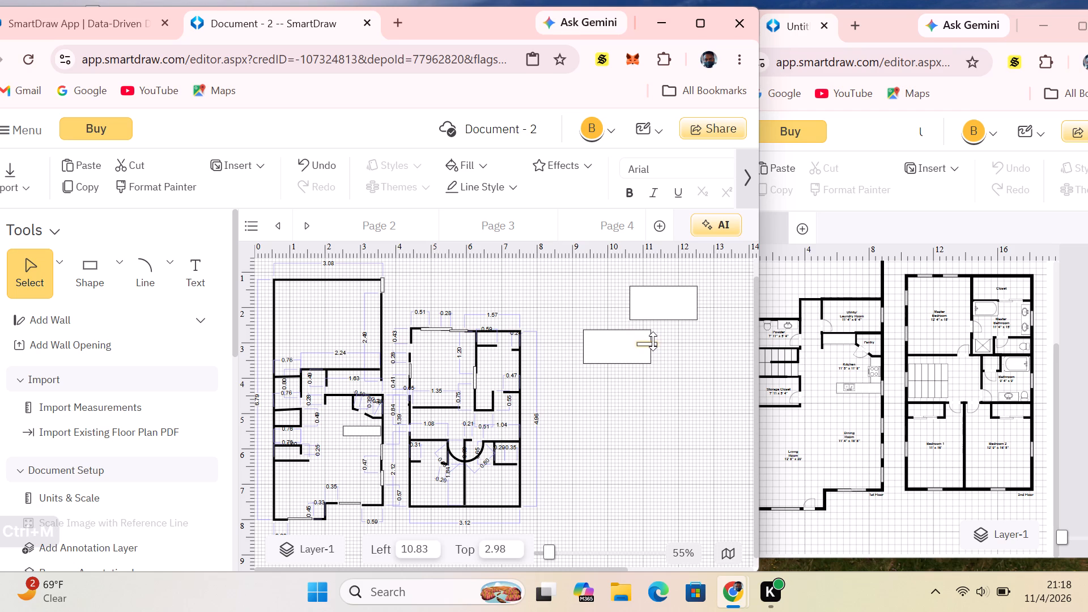
left_click_drag(653, 341, 653, 343)
left_click_drag(649, 345, 619, 435)
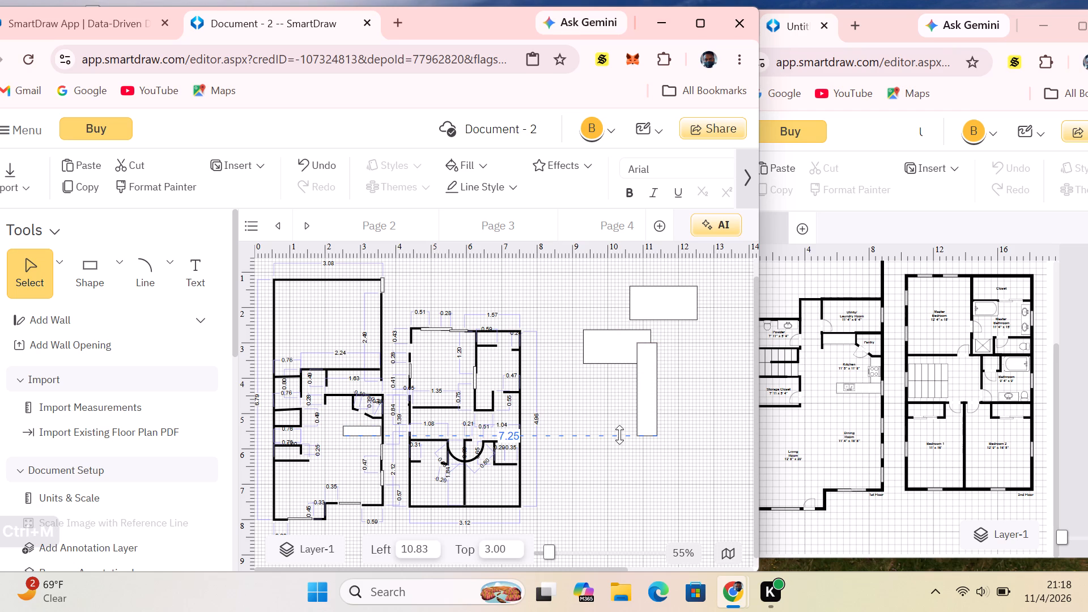
left_click_drag(619, 435, 620, 435)
left_click_drag(644, 367, 600, 411)
left_click_drag(602, 478, 601, 389)
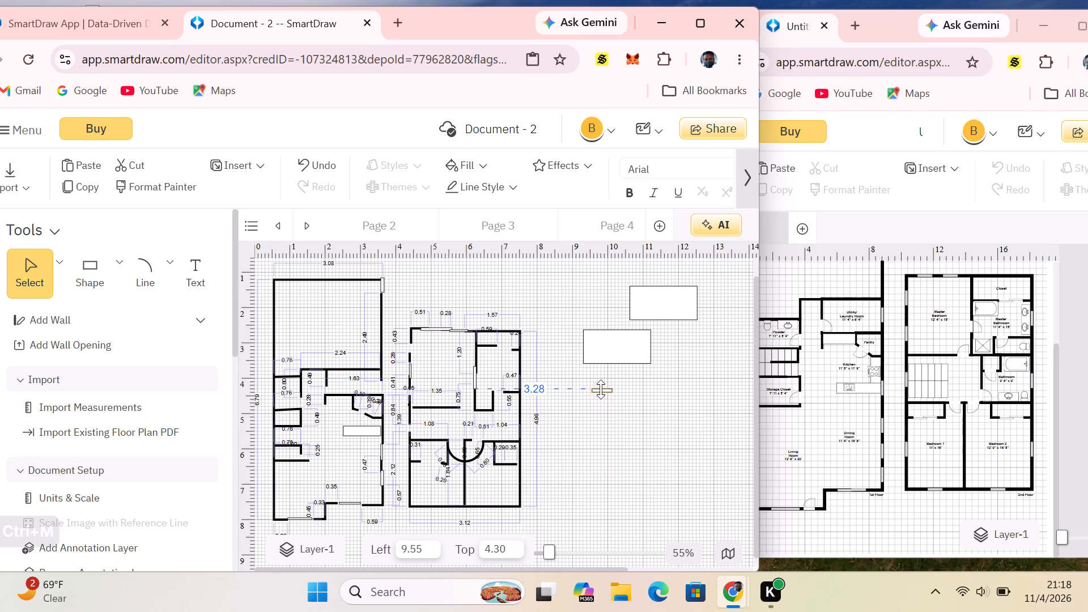
left_click_drag(601, 389, 601, 391)
left_click(643, 380)
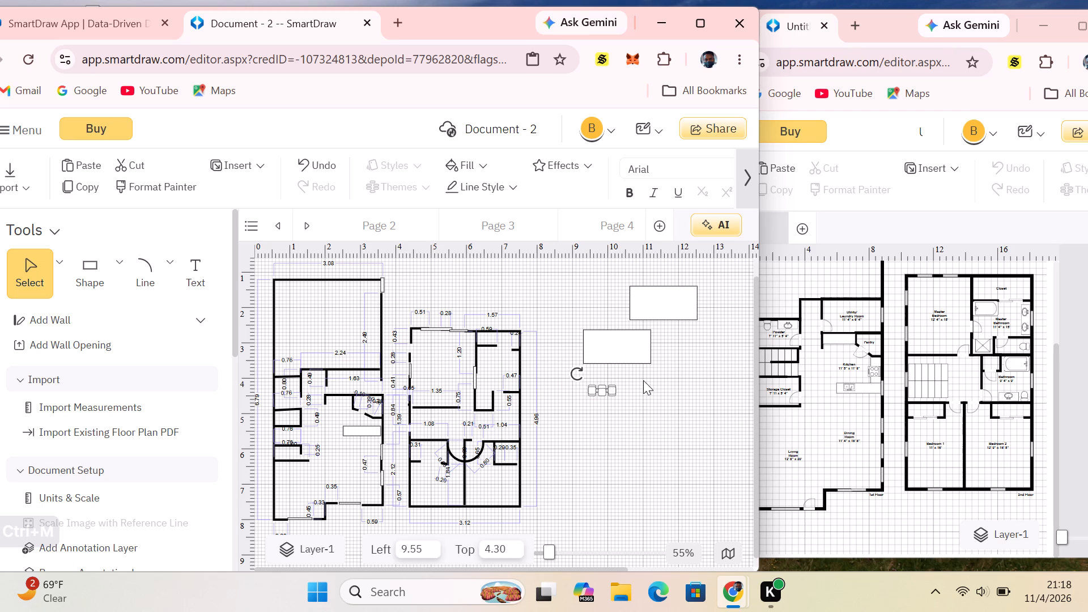
left_click_drag(607, 390, 503, 350)
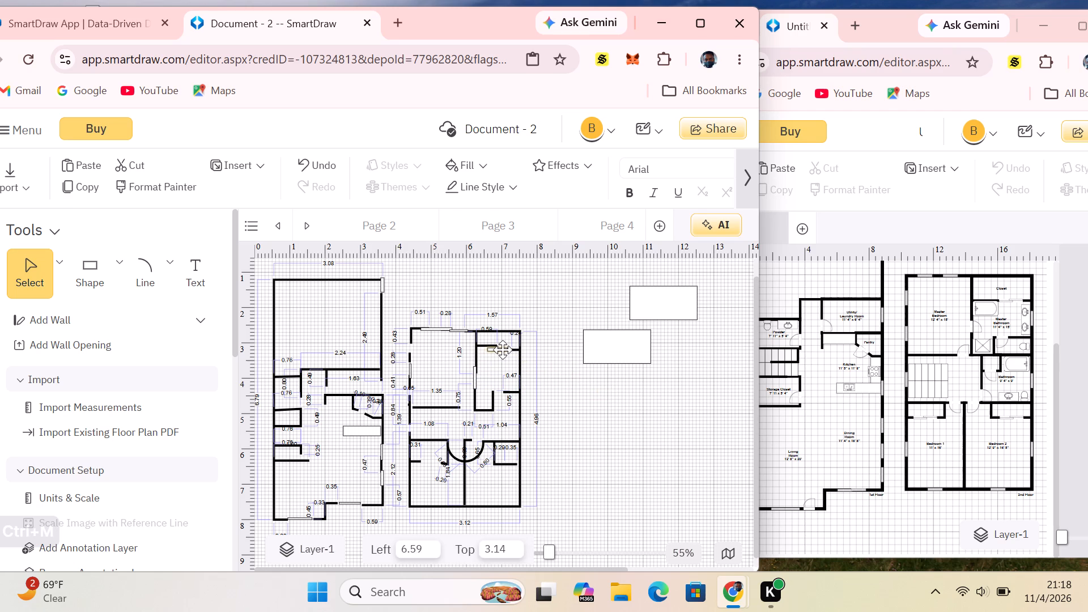
left_click_drag(503, 350, 505, 349)
left_click(569, 375)
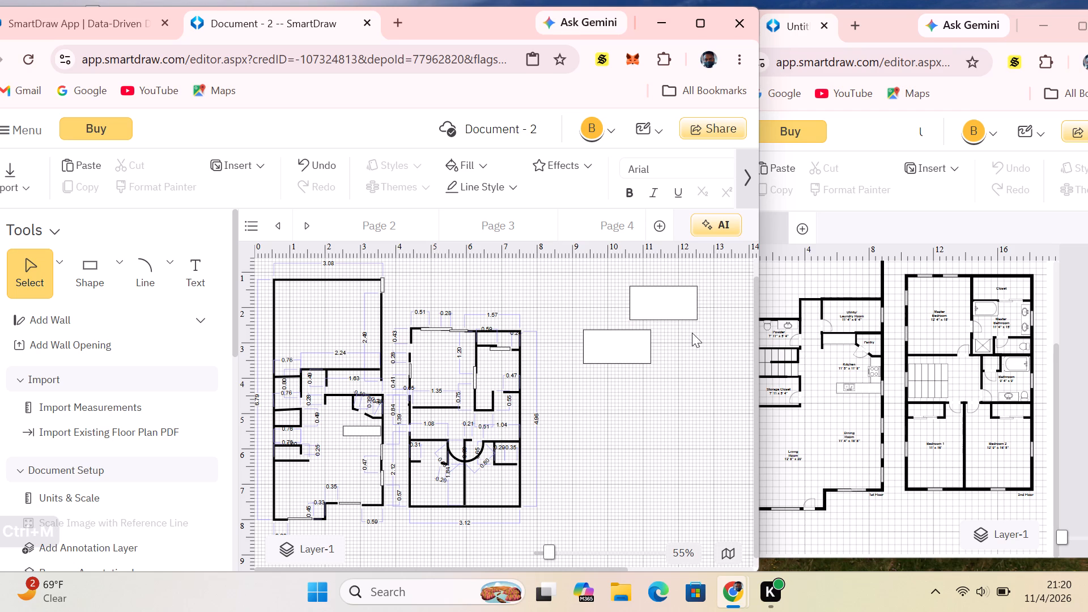
Reshape the lower remaining rectangle into a short, thin vertical strip and place it in the second floor's left exterior wall at about Left 4.38, Top 4.59.
left_click_drag(594, 339, 606, 352)
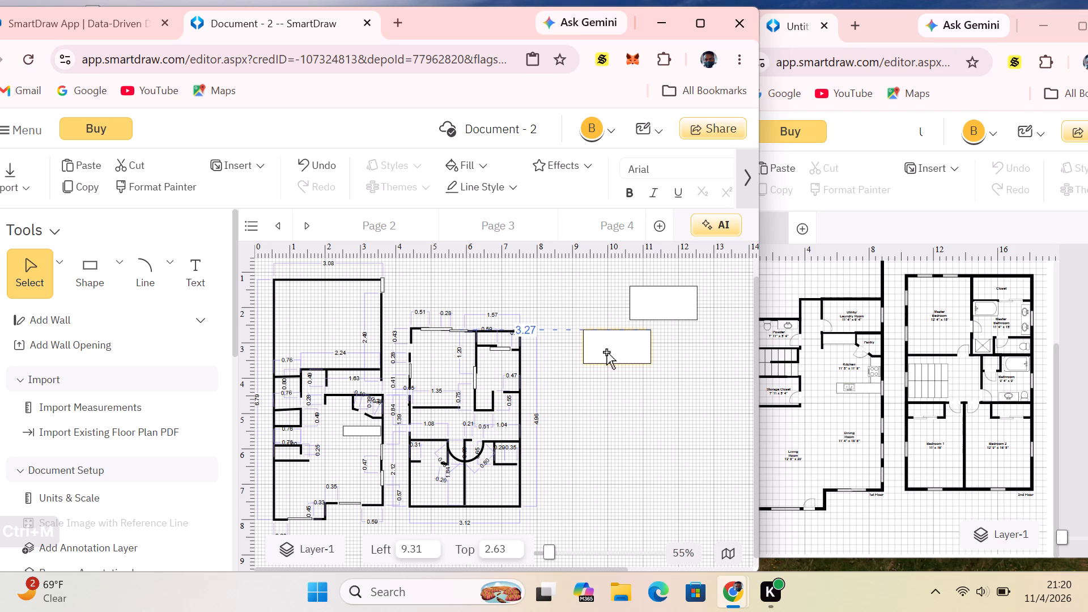
left_click_drag(584, 347, 631, 347)
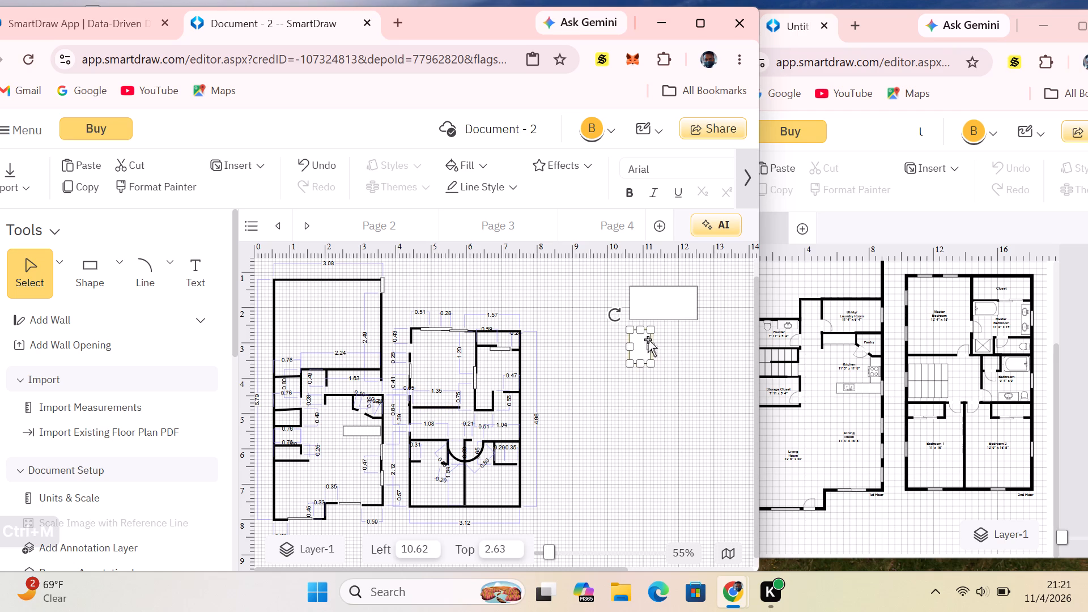
left_click_drag(642, 333, 639, 347)
left_click(552, 426)
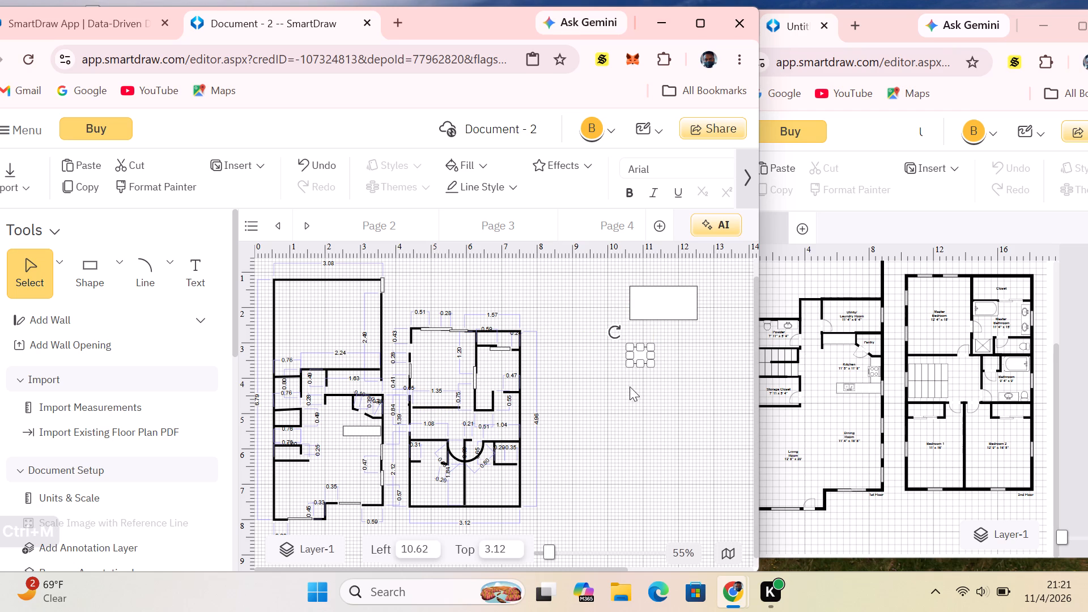
left_click(646, 354)
left_click_drag(648, 354, 622, 353)
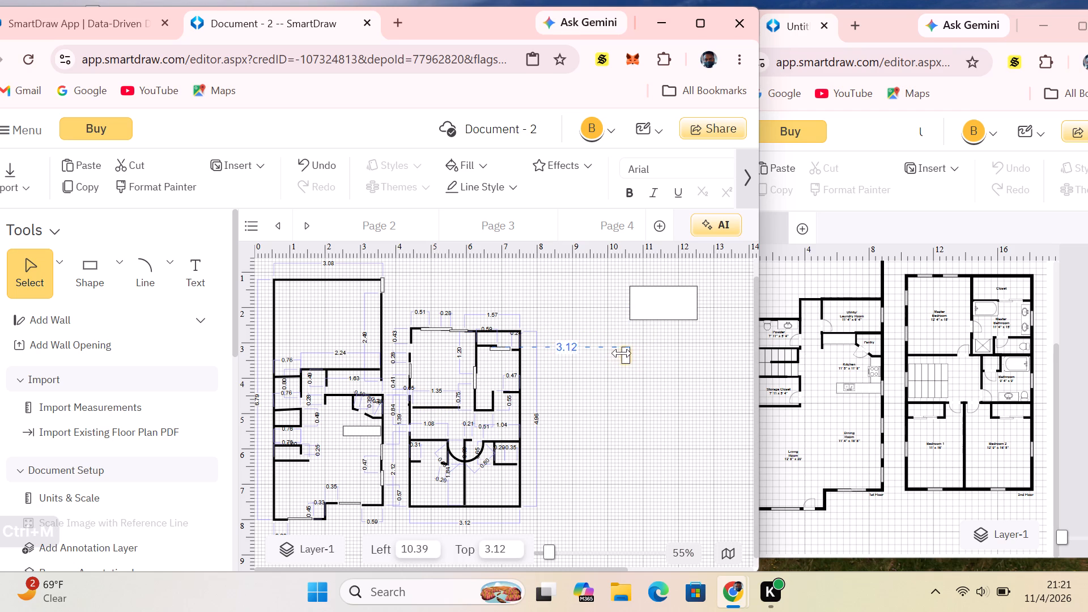
left_click_drag(622, 353, 627, 353)
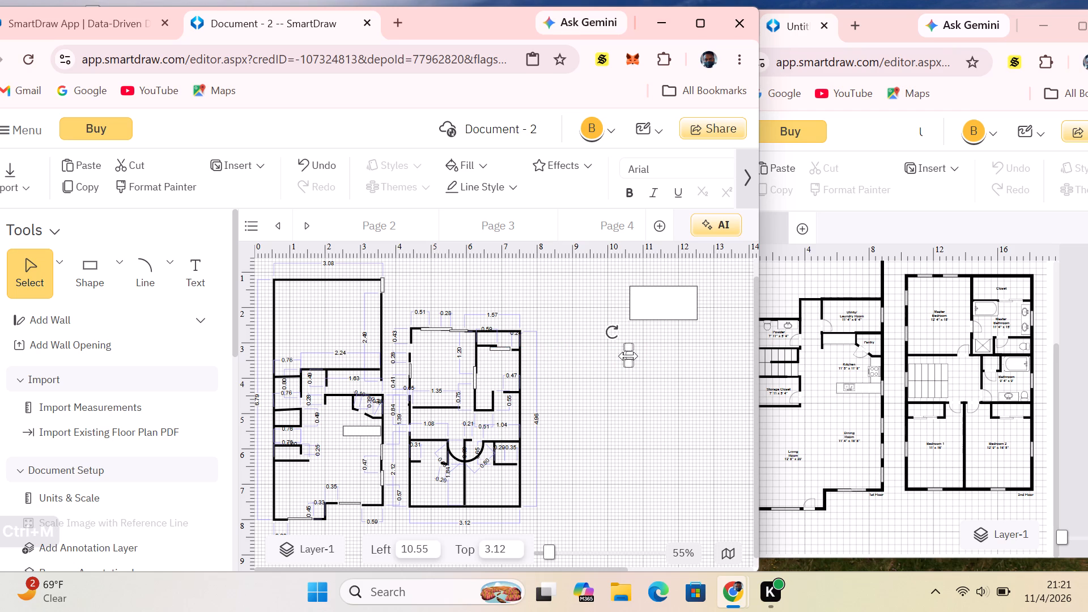
left_click(655, 359)
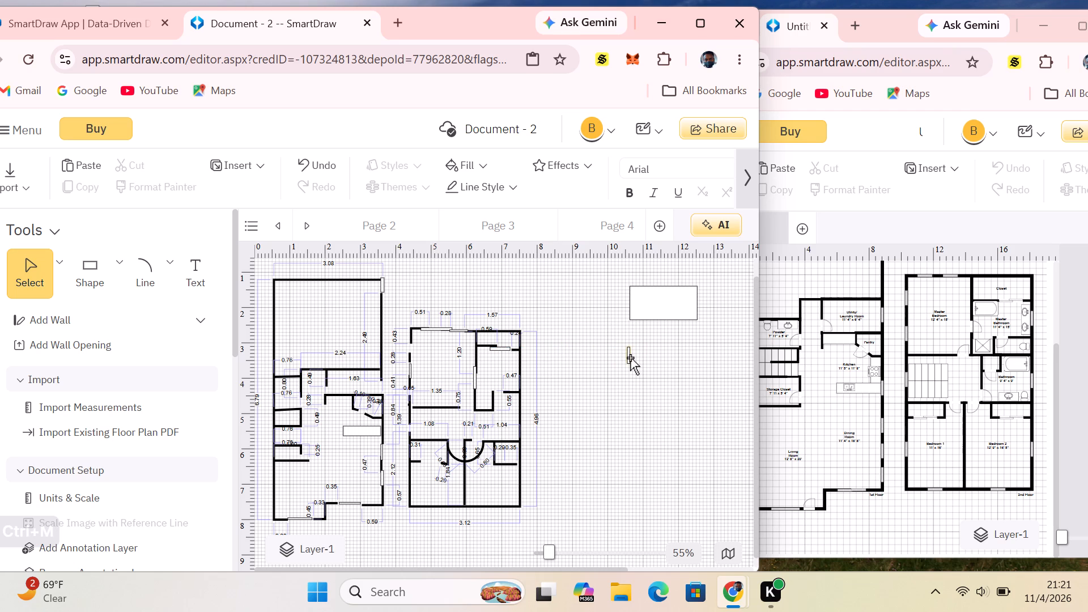
left_click_drag(630, 358, 410, 419)
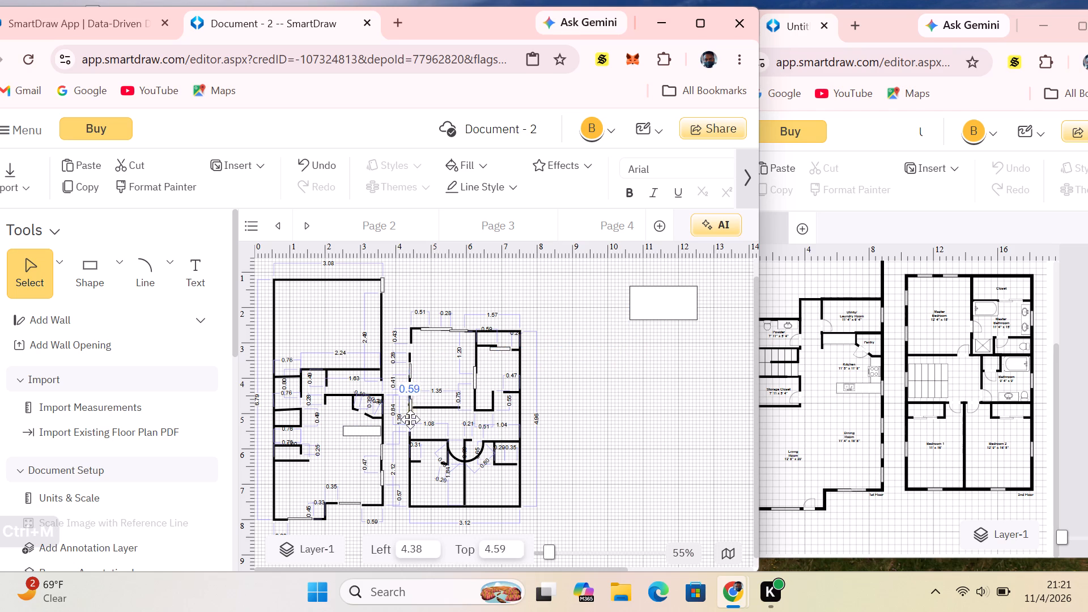
Shift the thin vertical strip slightly down the second floor's left exterior wall and select the spare rectangle outside the plan.
left_click_drag(410, 419, 409, 431)
left_click(614, 397)
left_click(641, 300)
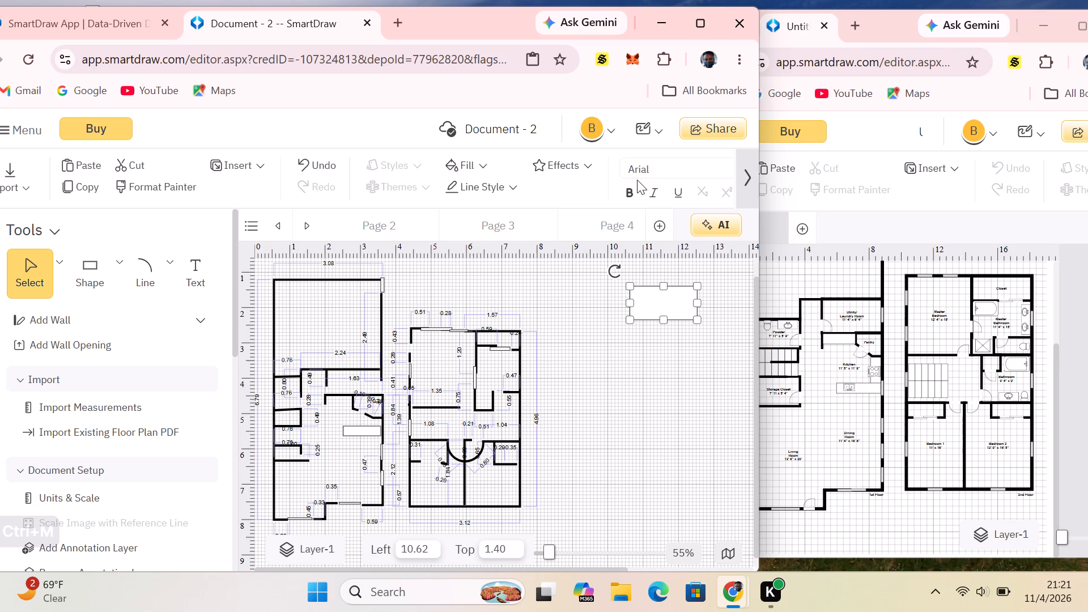
Open Facebook's Radio Maisha page in a new browser tab, enlarge the window and look through the page's posts.
left_click(853, 27)
left_click(820, 62)
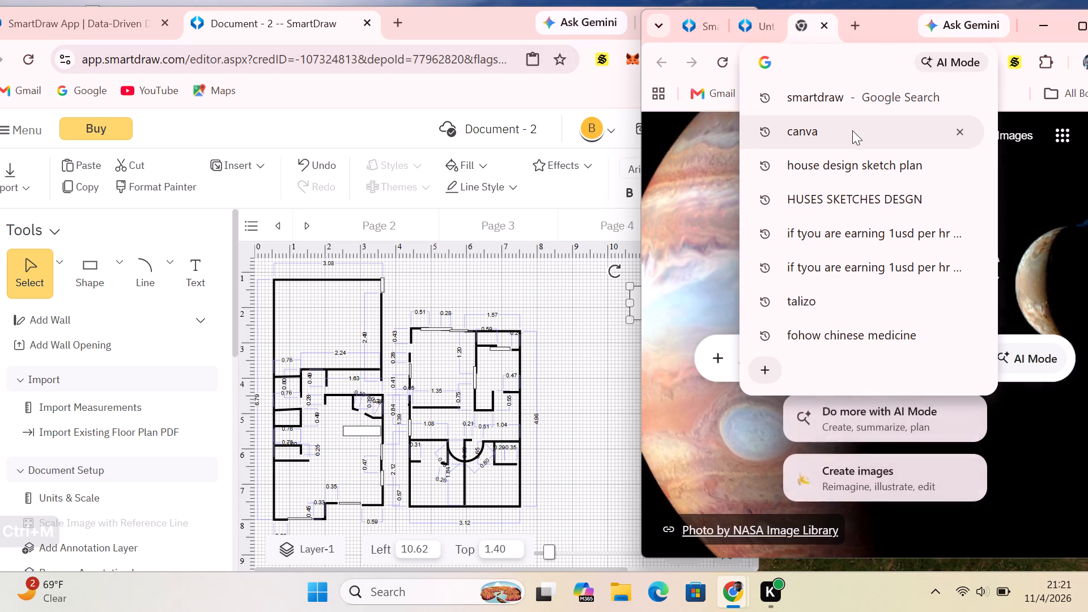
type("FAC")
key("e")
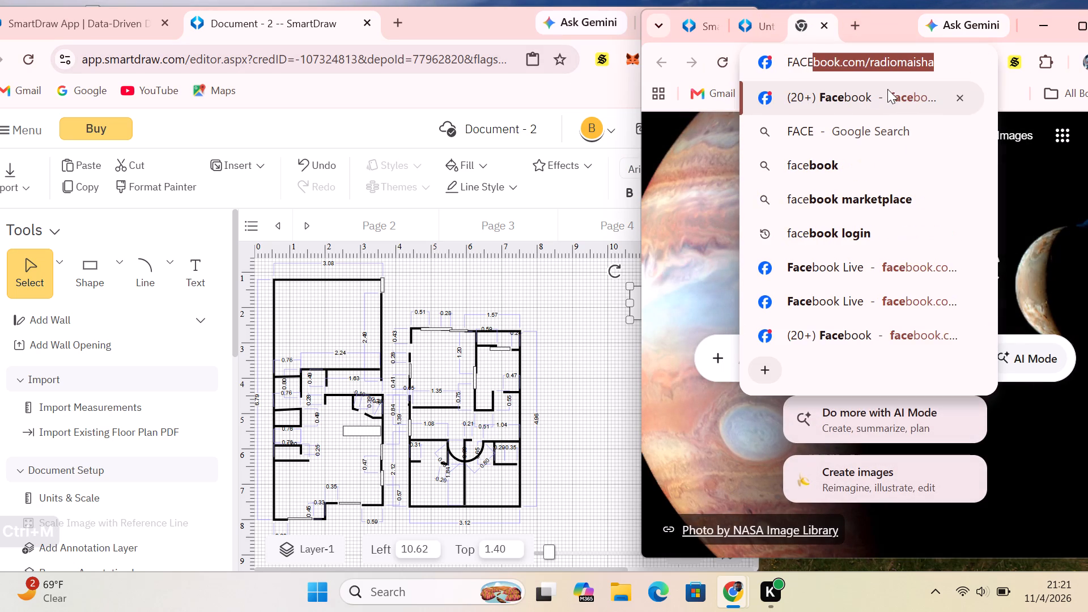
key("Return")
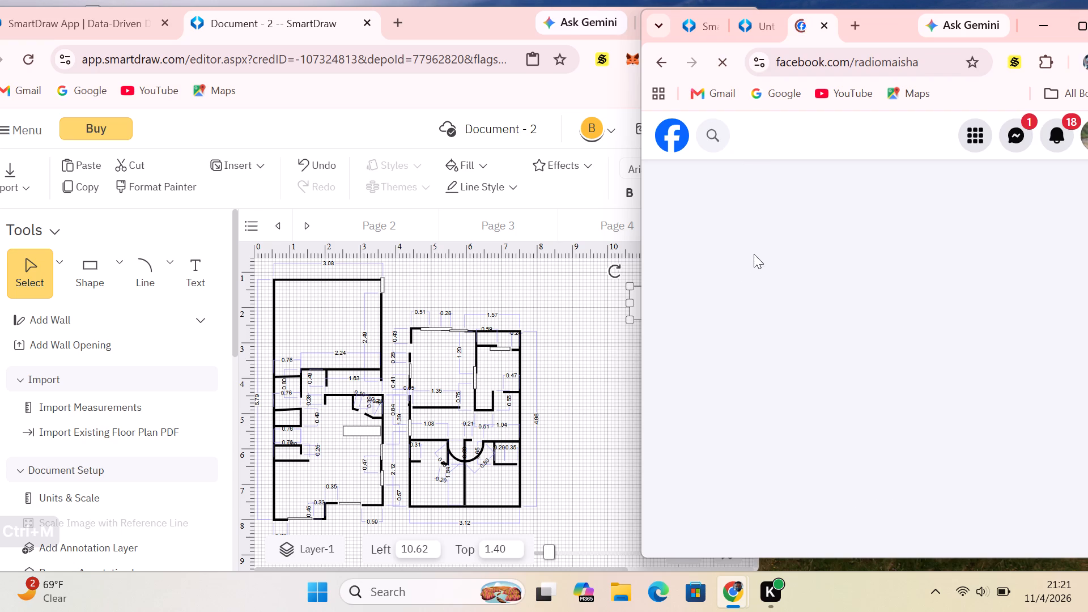
scroll(847, 343, "down", 1)
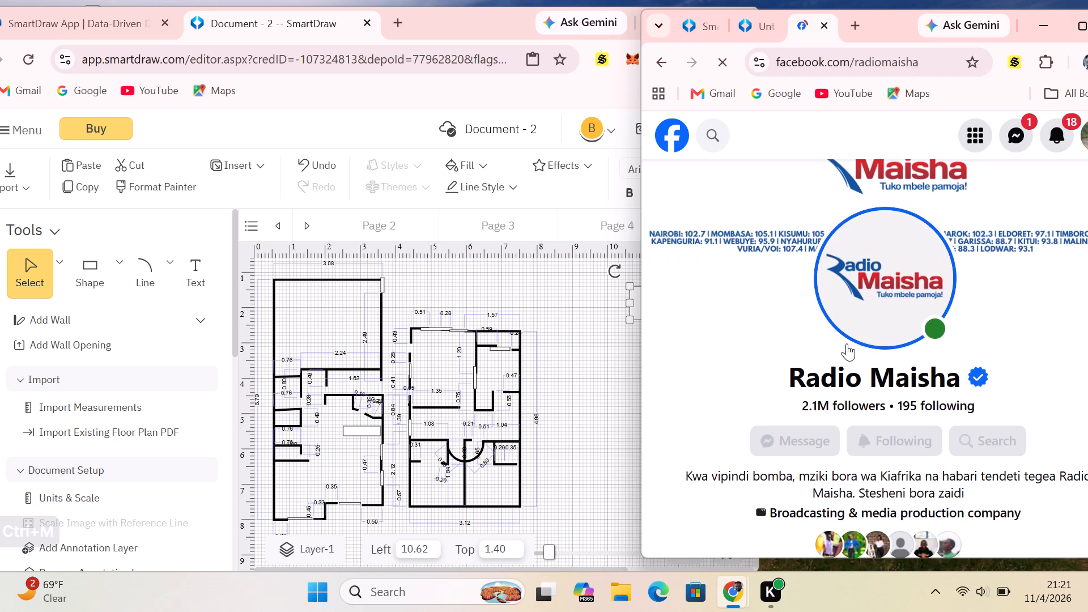
scroll(847, 343, "down", 9)
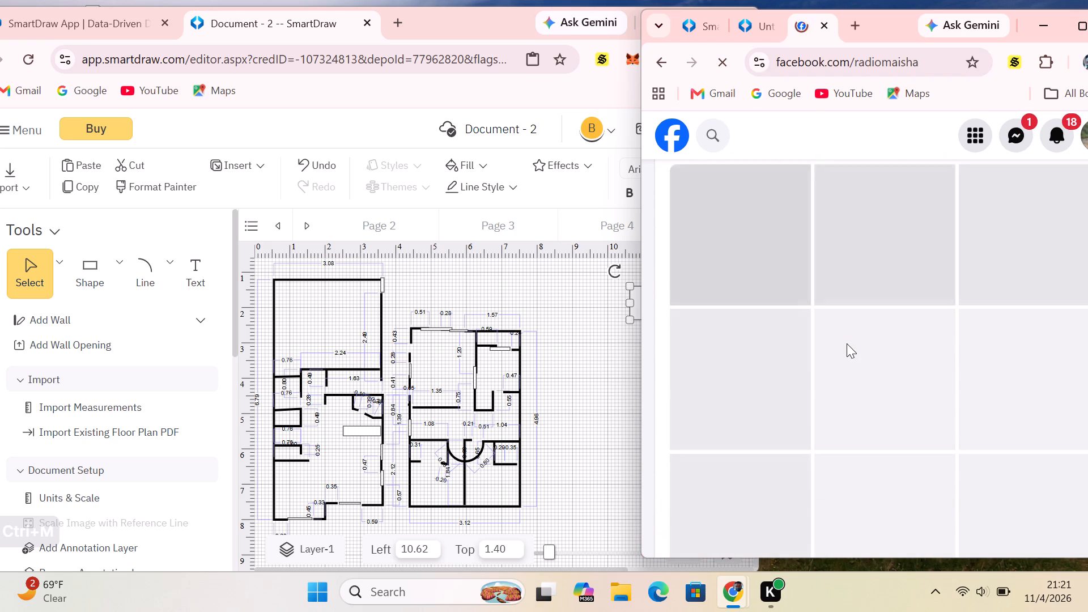
scroll(850, 342, "up", 10)
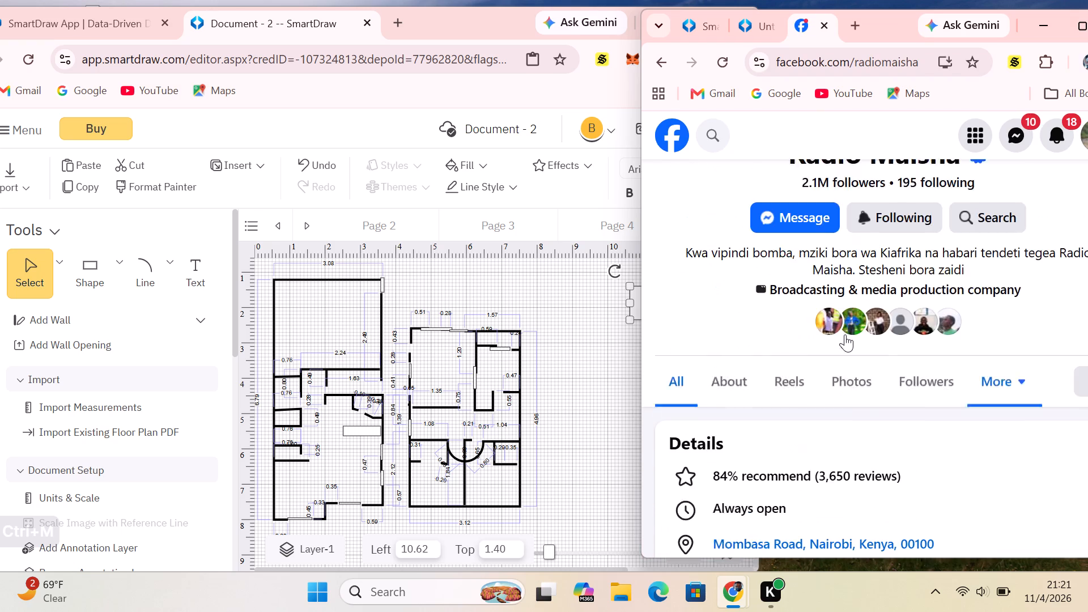
scroll(845, 334, "up", 2)
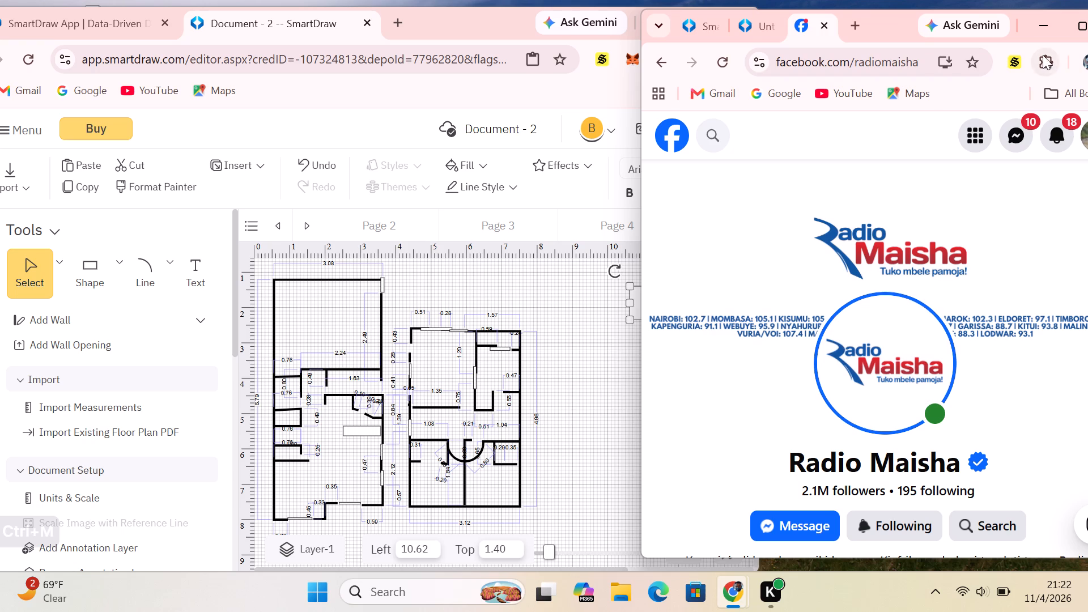
left_click(1073, 24)
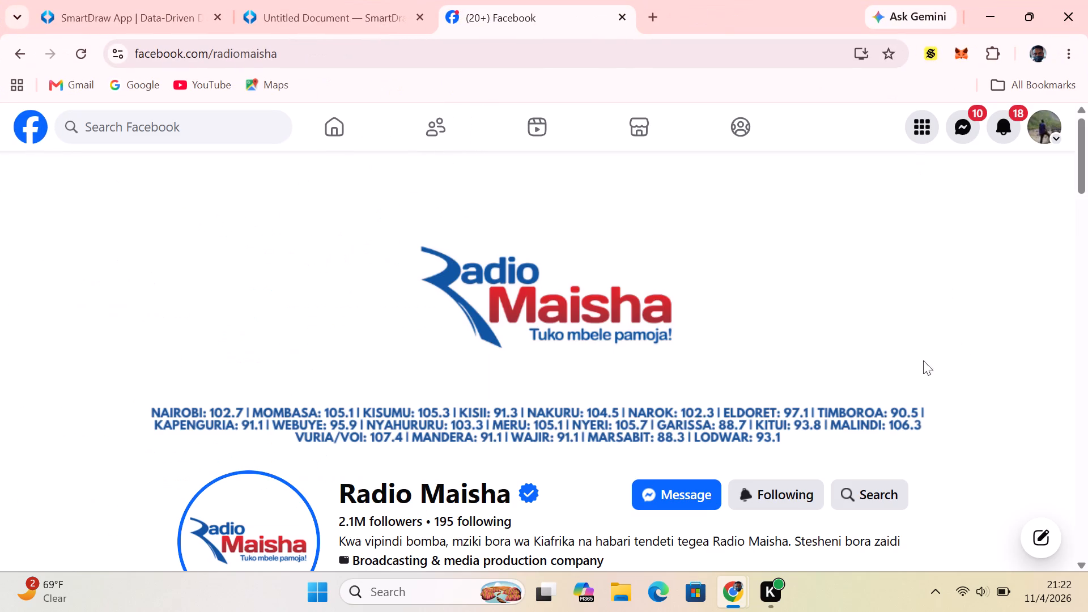
scroll(897, 369, "down", 10)
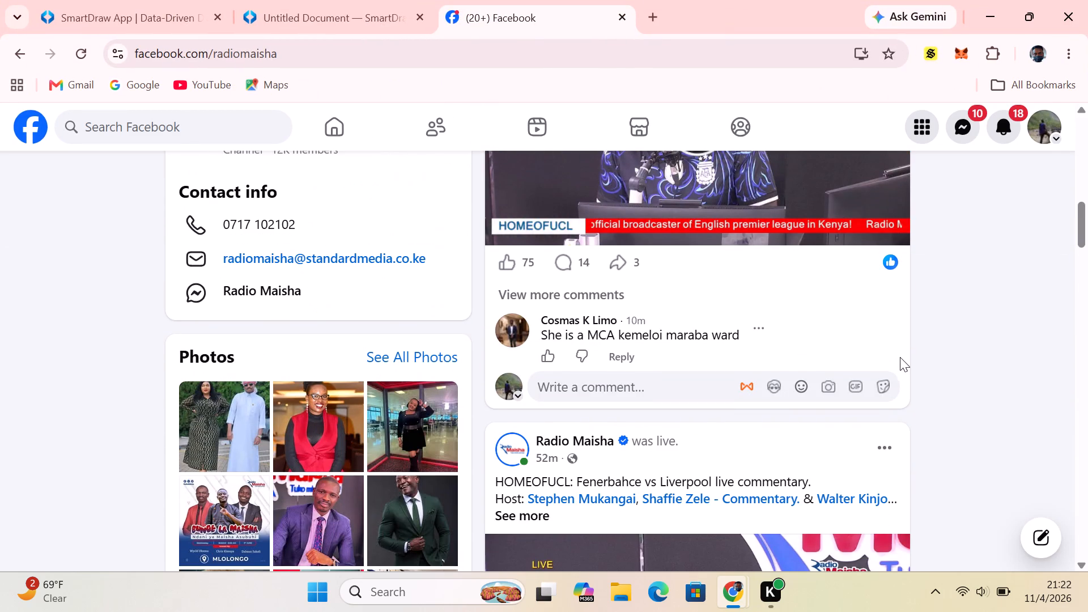
scroll(900, 353, "down", 3)
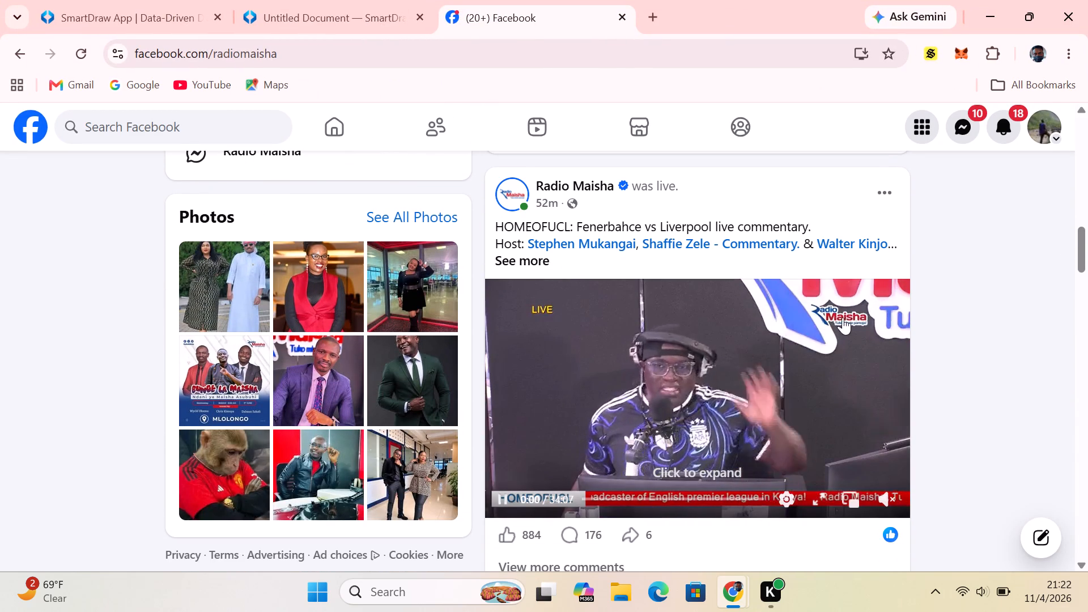
scroll(616, 316, "down", 2)
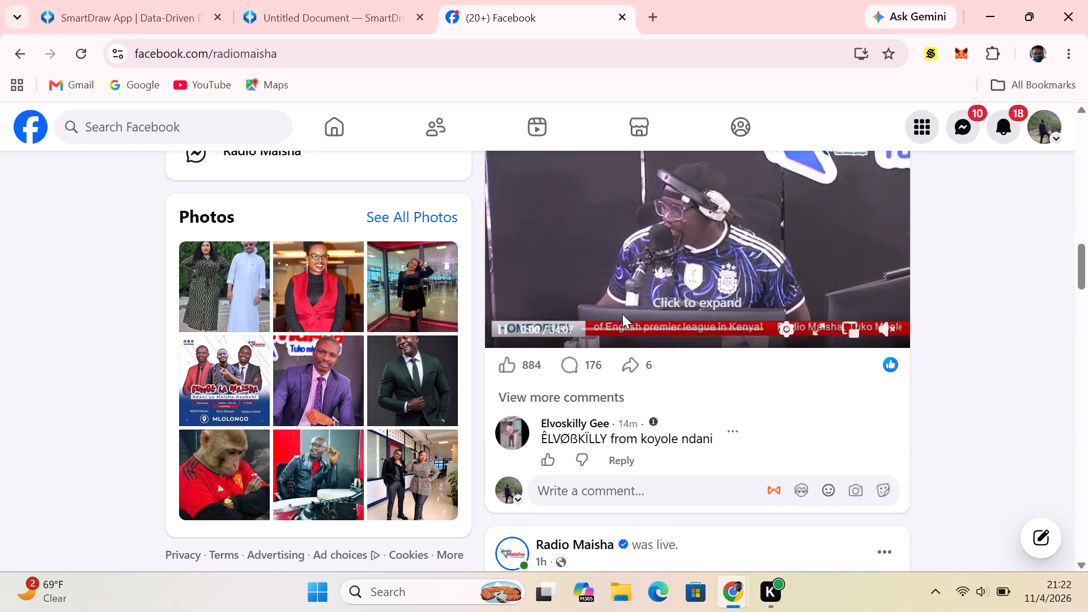
scroll(622, 314, "up", 4)
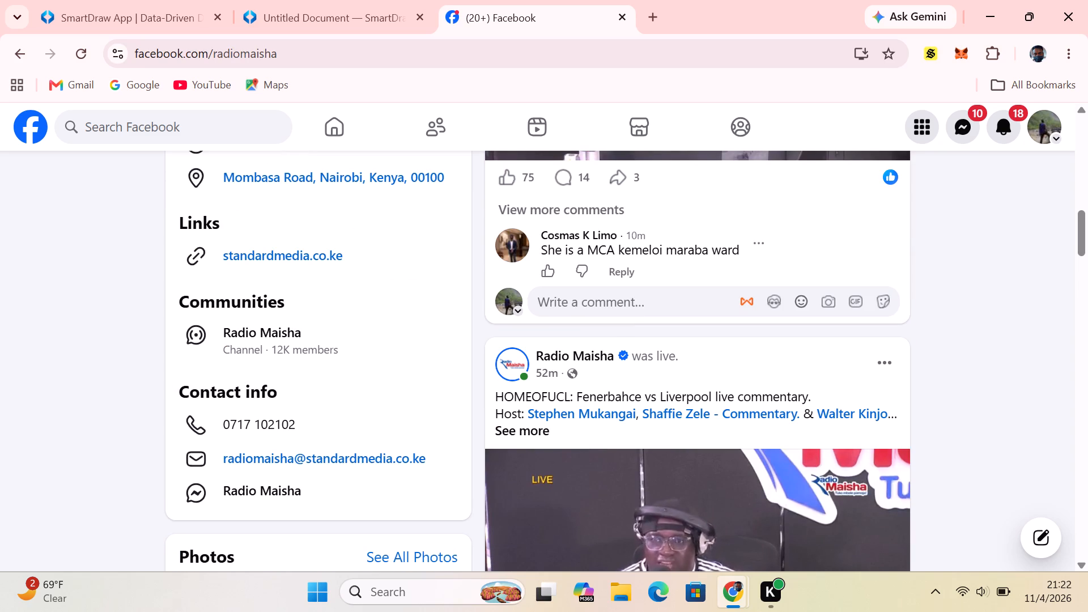
Open the commentary presenter's profile linked in the Fenerbahce vs Liverpool post and look through its posts.
left_click(654, 418)
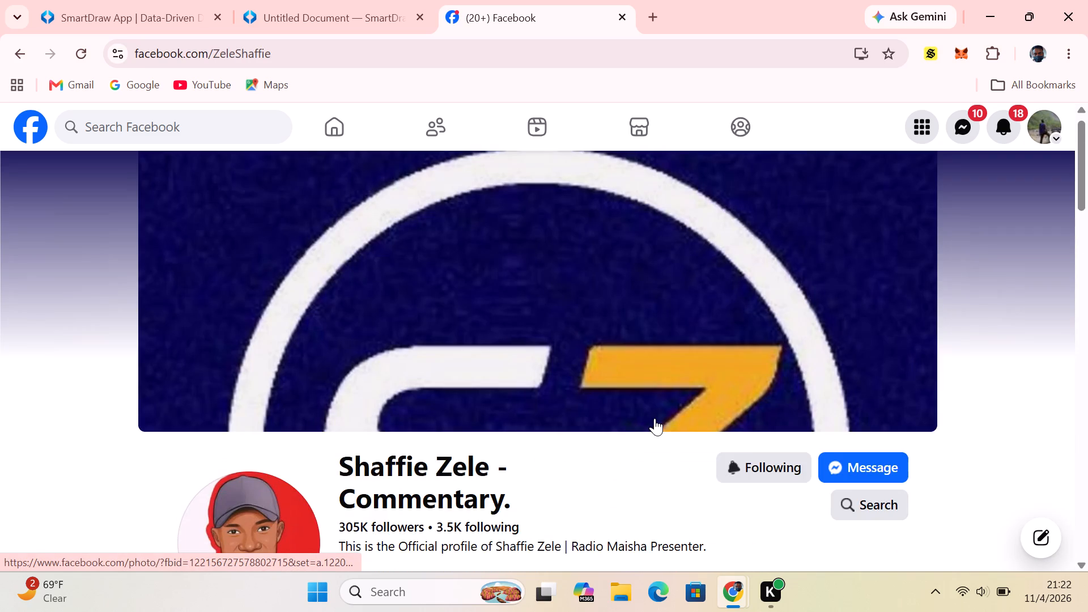
scroll(654, 418, "down", 9)
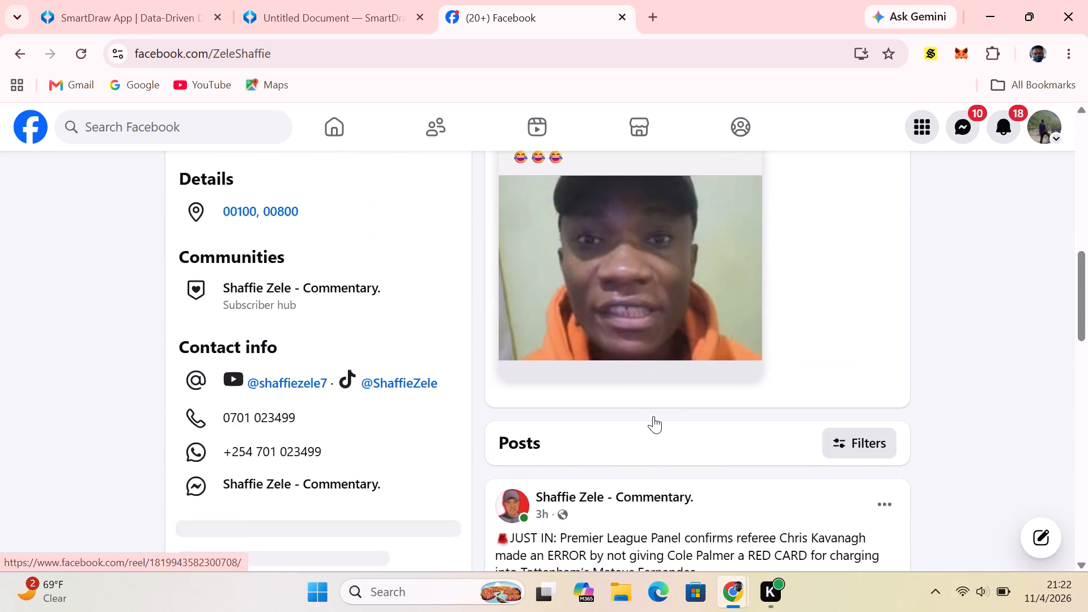
scroll(653, 416, "down", 4)
scroll(651, 406, "up", 3)
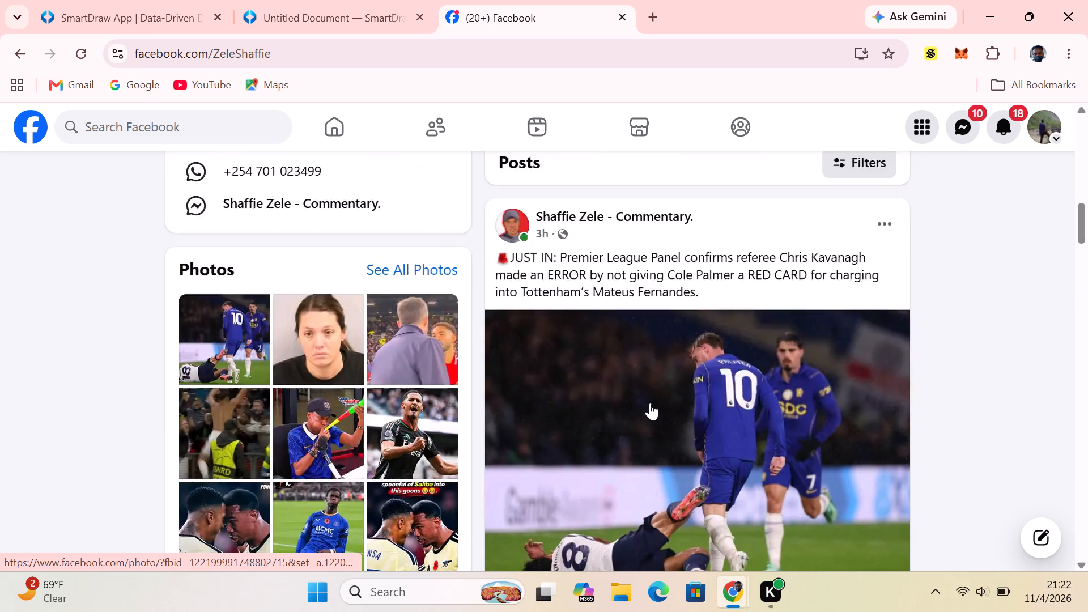
scroll(650, 403, "up", 18)
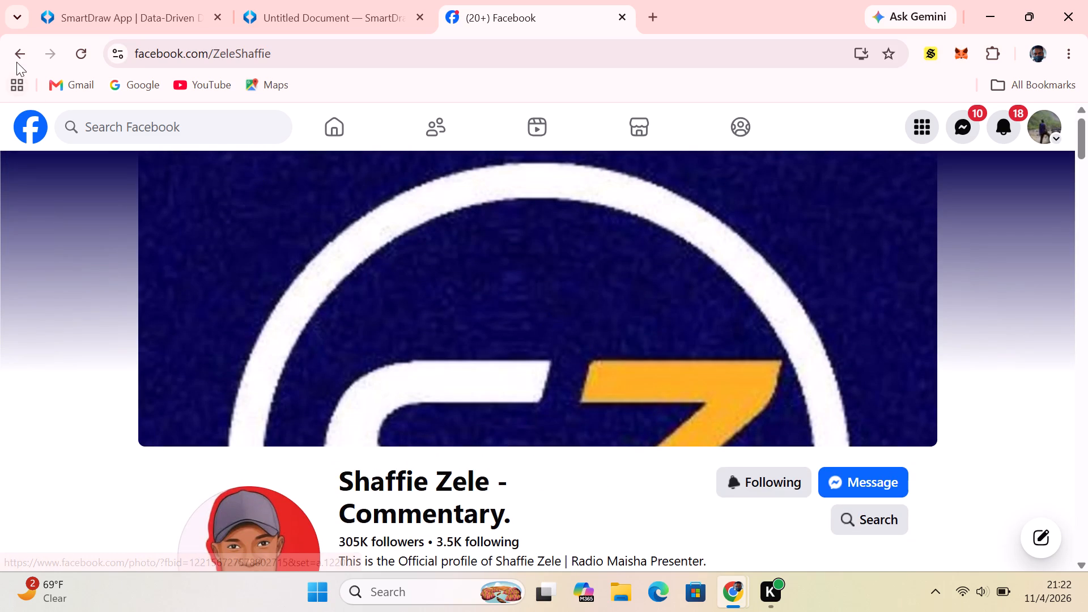
Return to the Radio Maisha page, watch its newest live video in the expanded viewer and close the viewer.
left_click(16, 62)
scroll(301, 275, "up", 3)
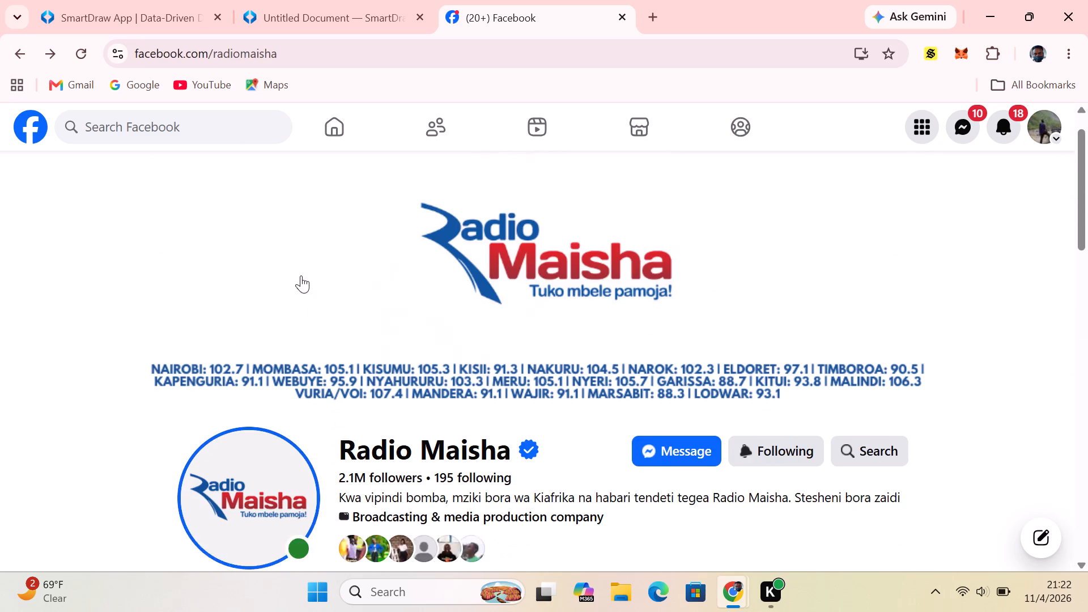
scroll(301, 275, "up", 5)
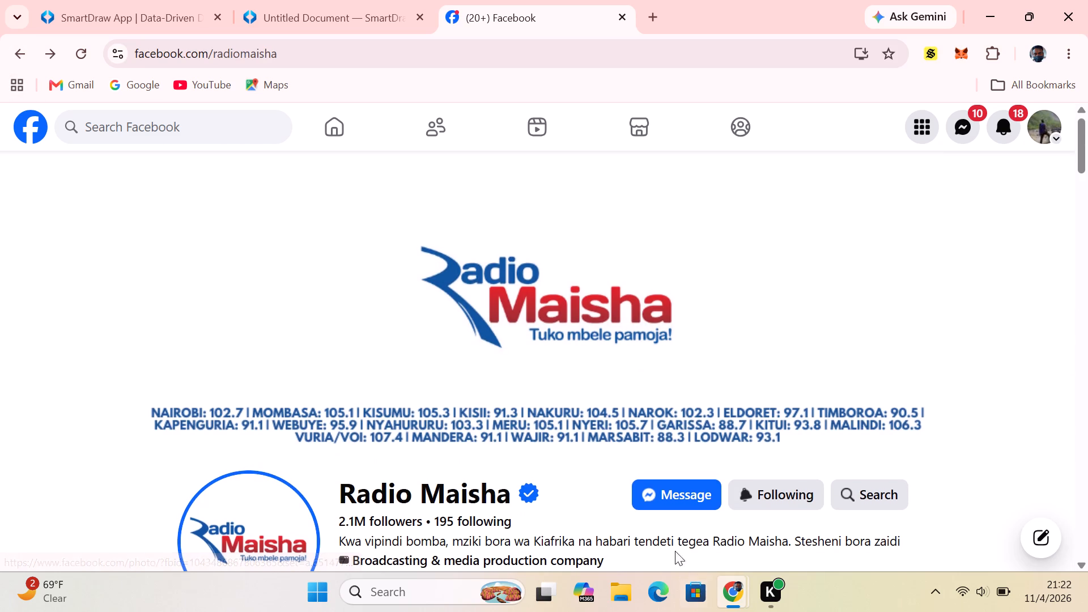
scroll(665, 535, "down", 8)
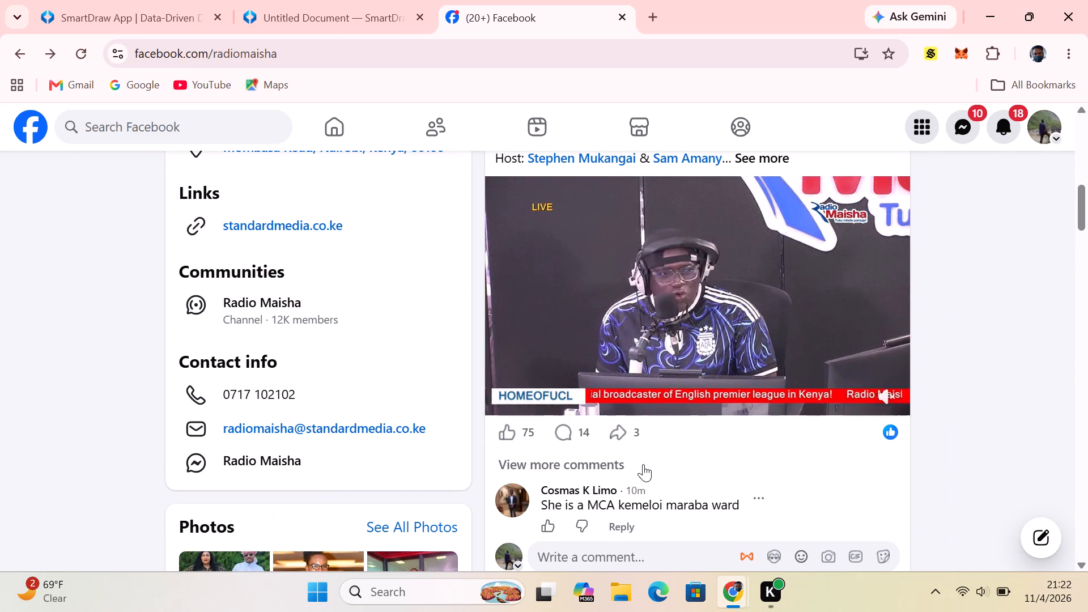
scroll(645, 457, "up", 2)
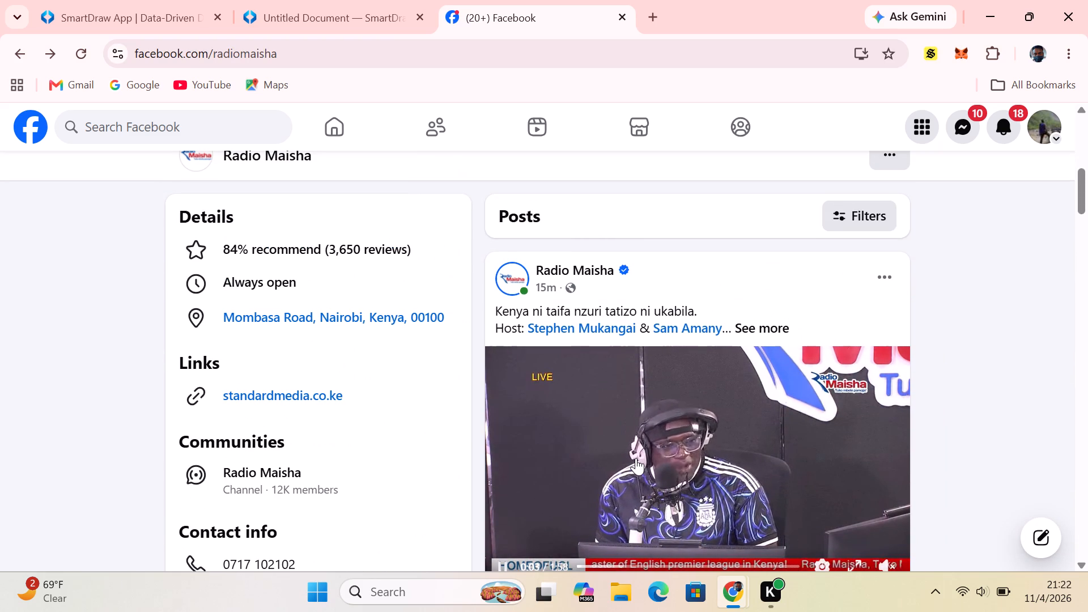
left_click(636, 458)
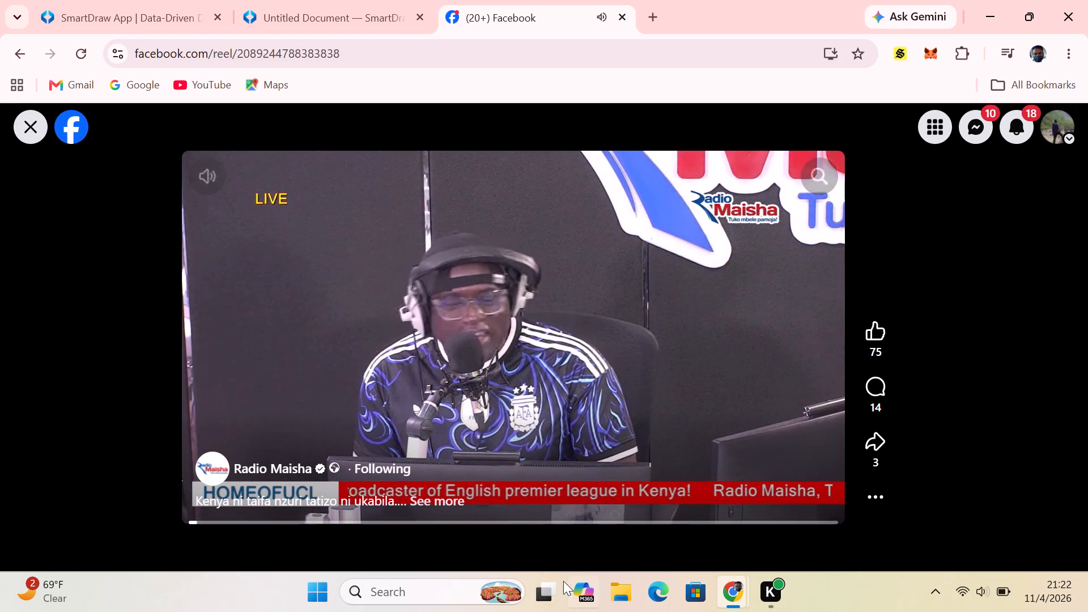
left_click(283, 197)
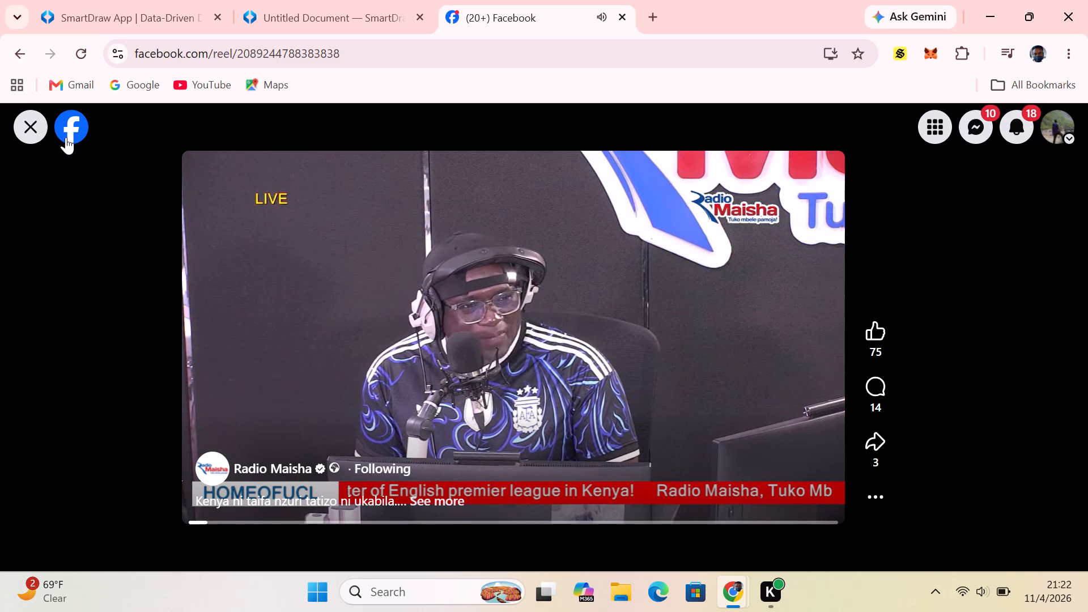
left_click(40, 125)
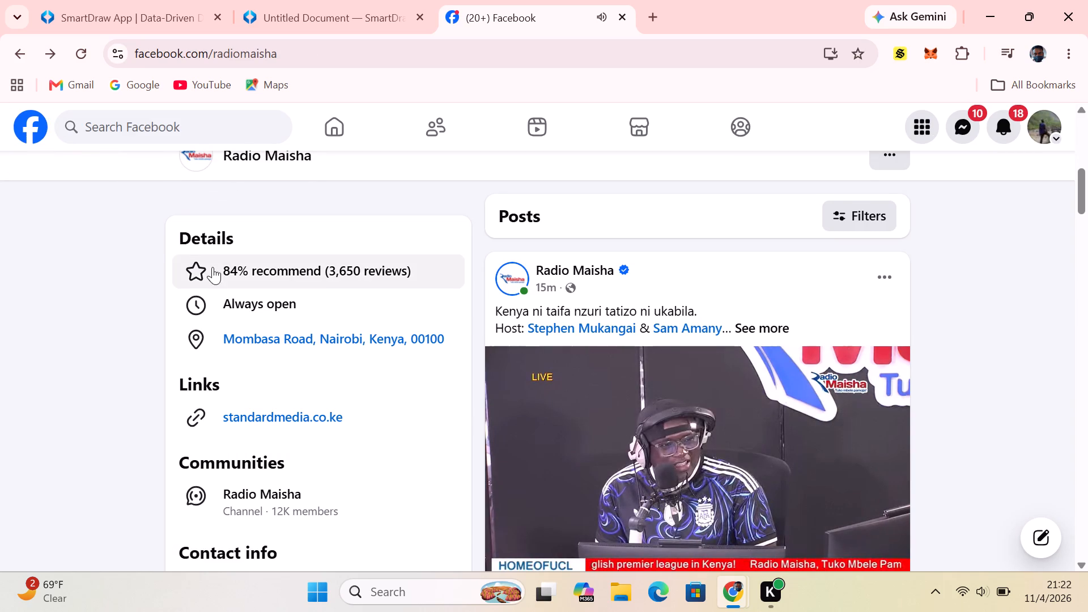
Go to the Facebook home feed and look through its posts down to the capsicum farming video.
scroll(212, 267, "up", 11)
left_click(329, 125)
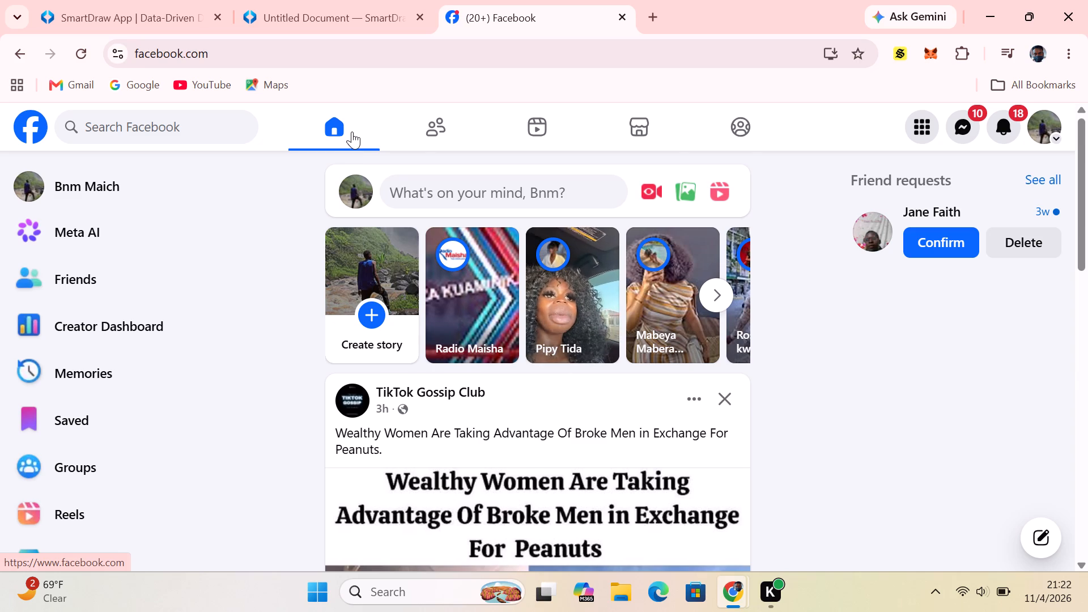
scroll(352, 131, "down", 3)
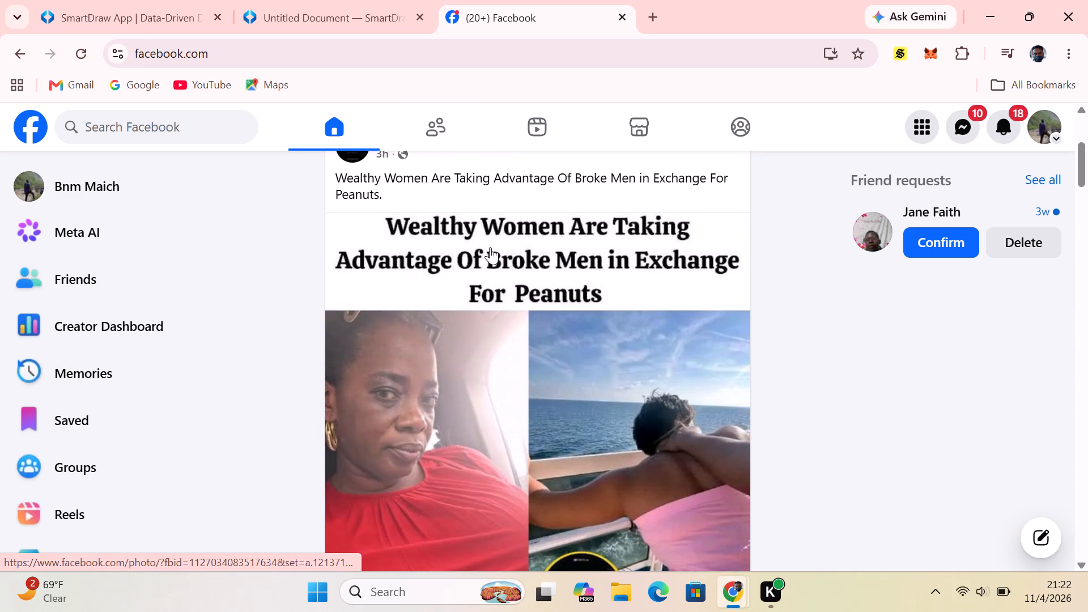
scroll(440, 236, "down", 9)
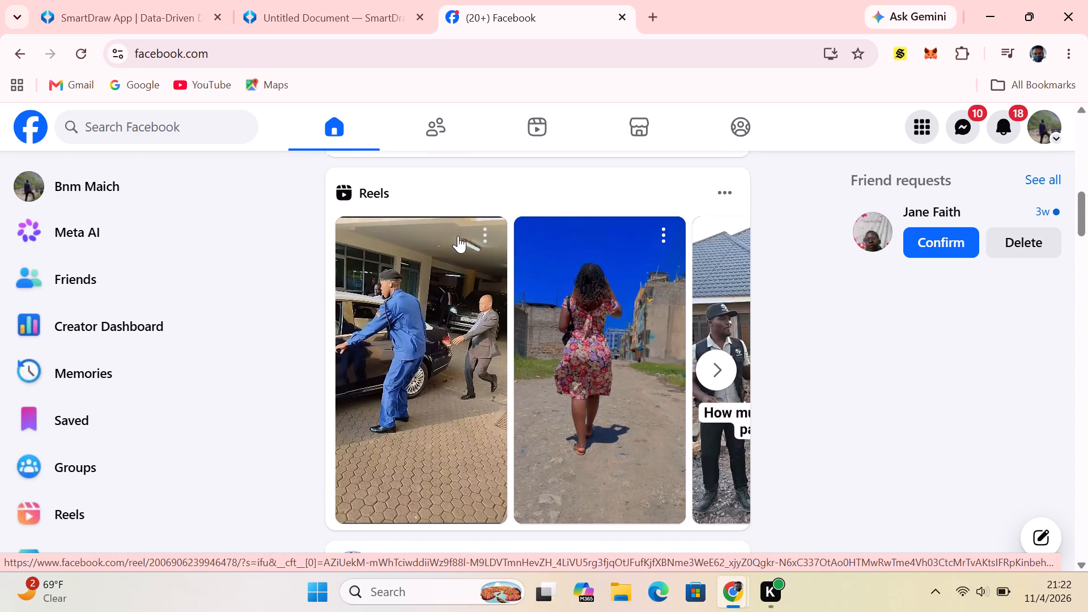
scroll(460, 236, "down", 11)
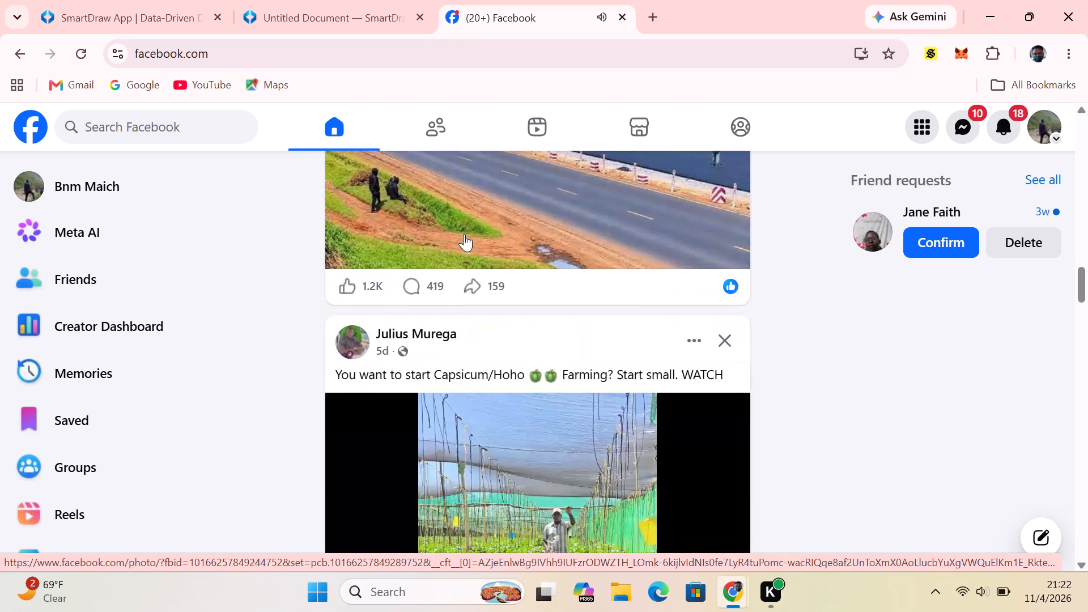
scroll(464, 234, "up", 6)
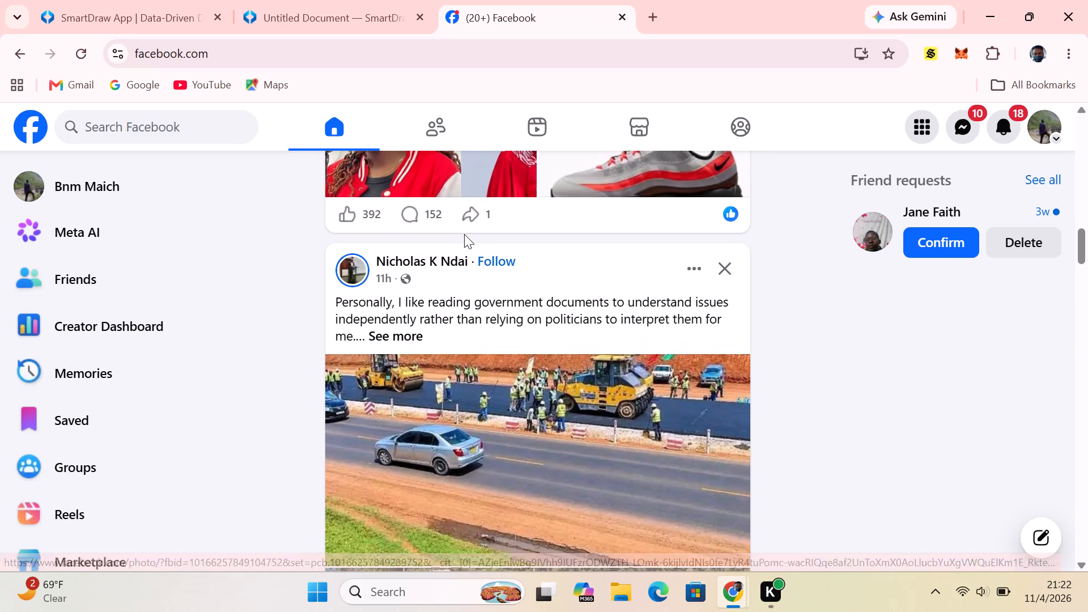
scroll(464, 234, "down", 14)
scroll(471, 234, "up", 2)
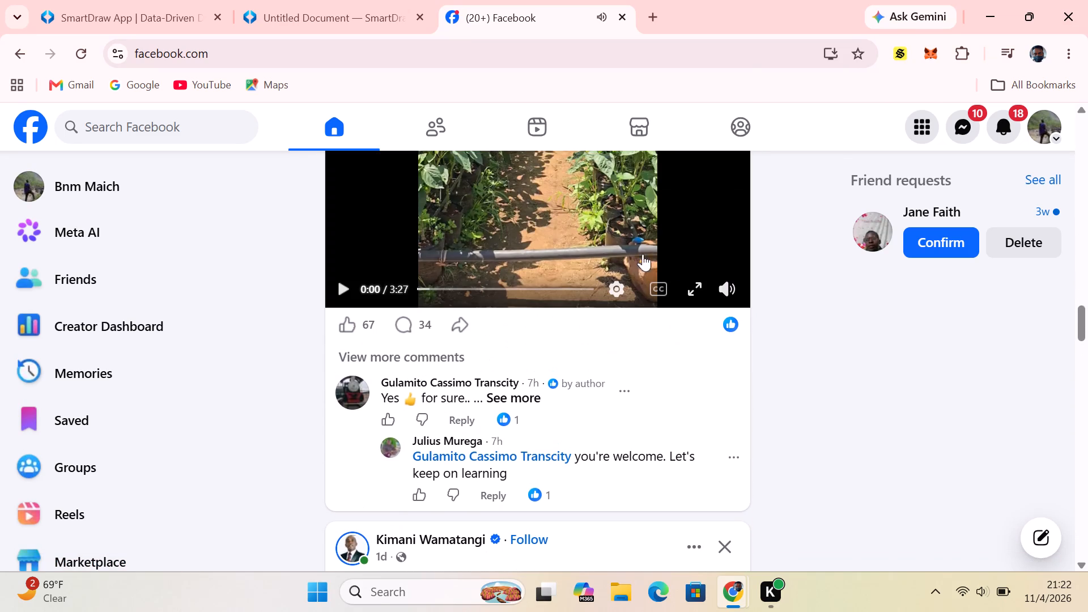
left_click(718, 284)
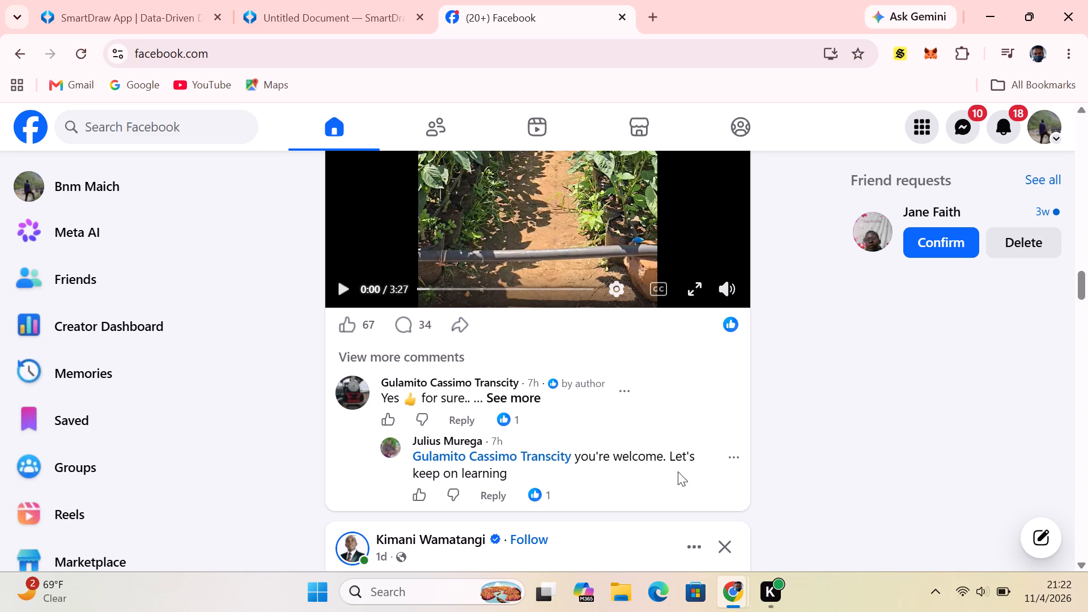
Look through further home feed posts beyond the first capsicum farming video.
scroll(675, 492, "down", 19)
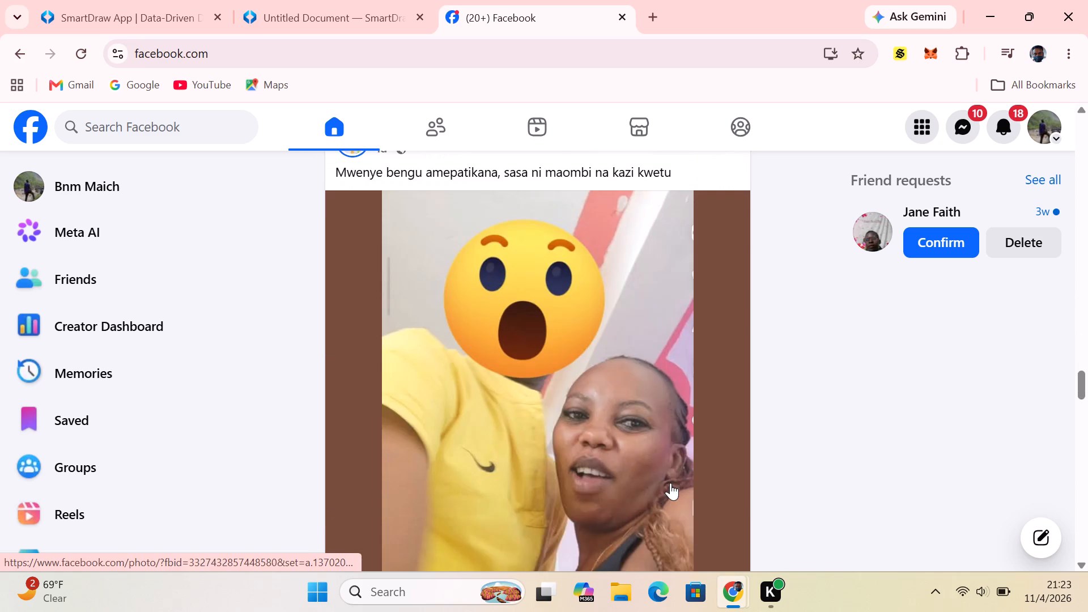
scroll(670, 483, "up", 4)
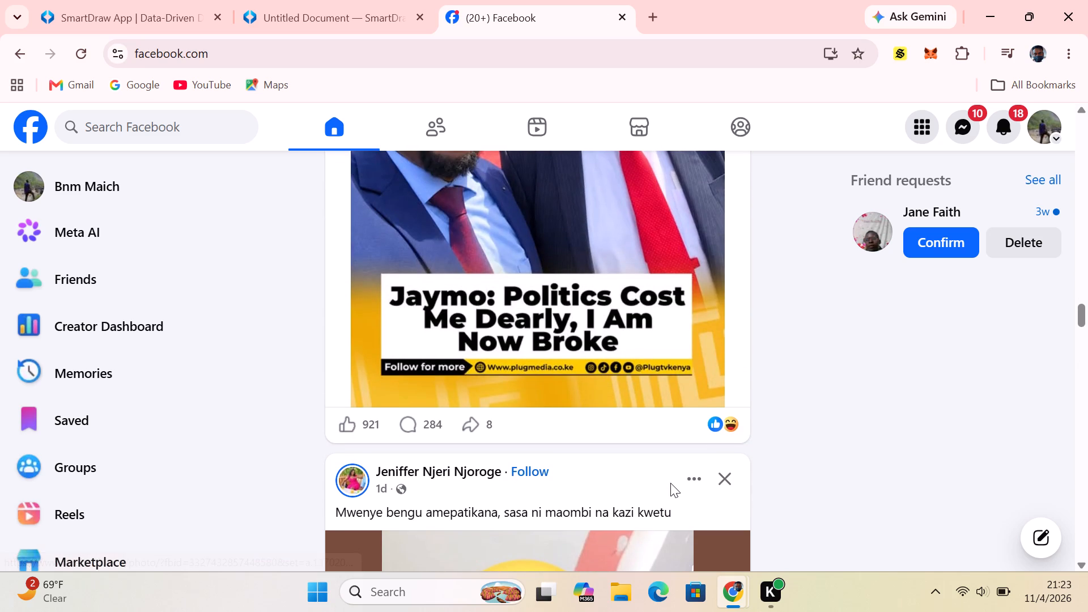
scroll(670, 483, "up", 4)
scroll(670, 483, "down", 6)
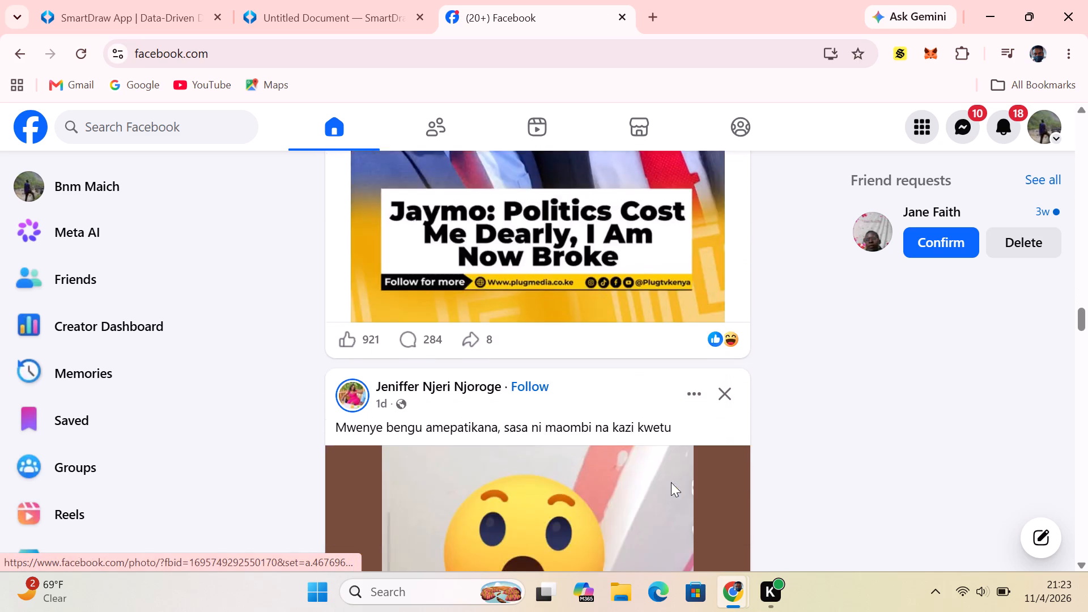
scroll(671, 482, "down", 17)
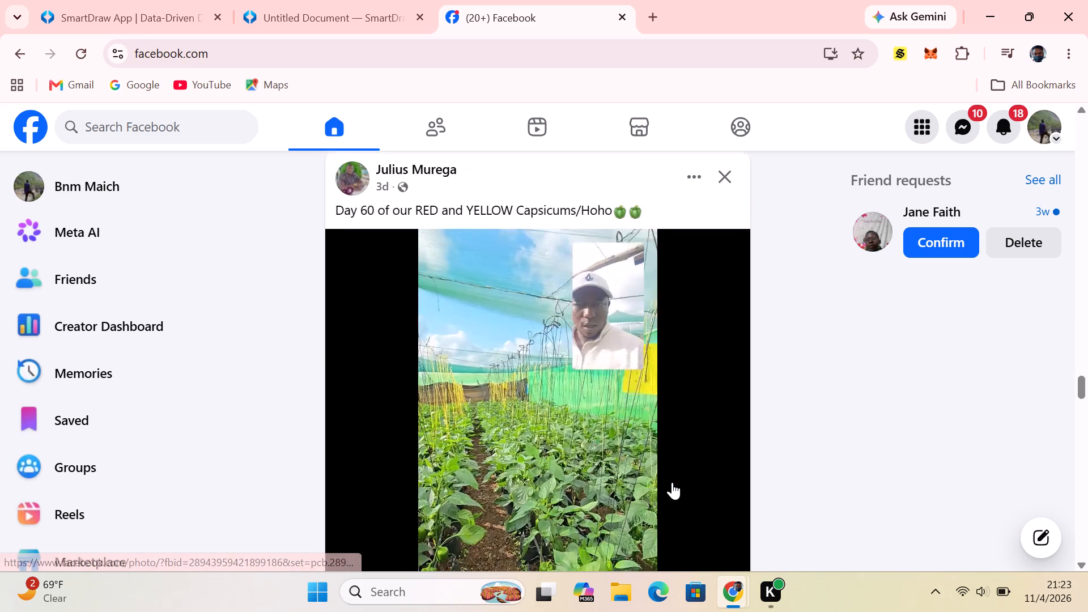
Look through the home feed posts from the Day 60 capsicum post down to the B.O.M teacher post.
scroll(672, 482, "down", 15)
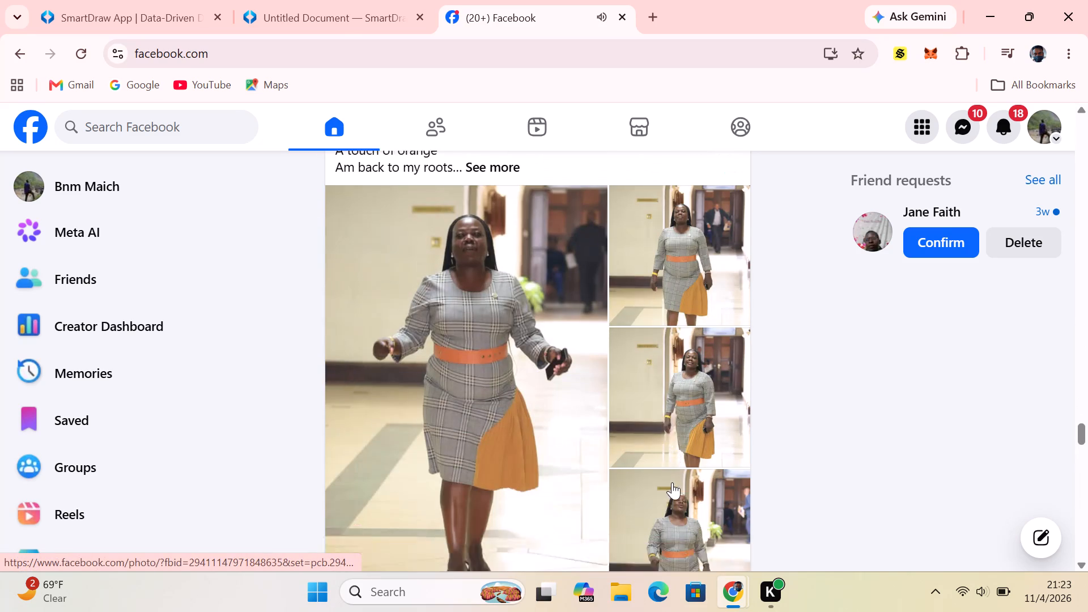
scroll(672, 482, "down", 14)
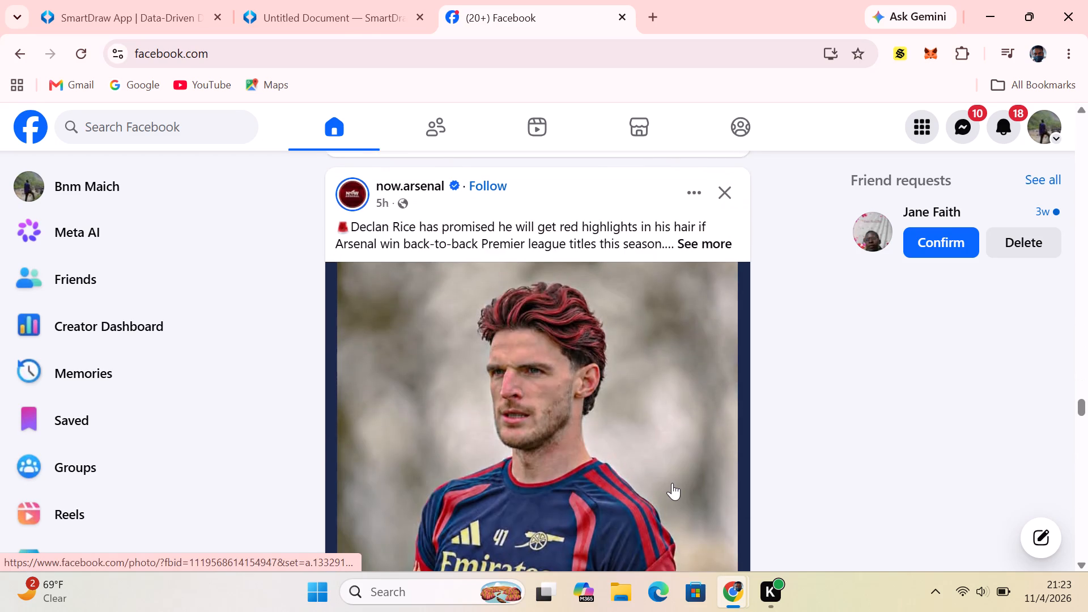
scroll(672, 483, "down", 8)
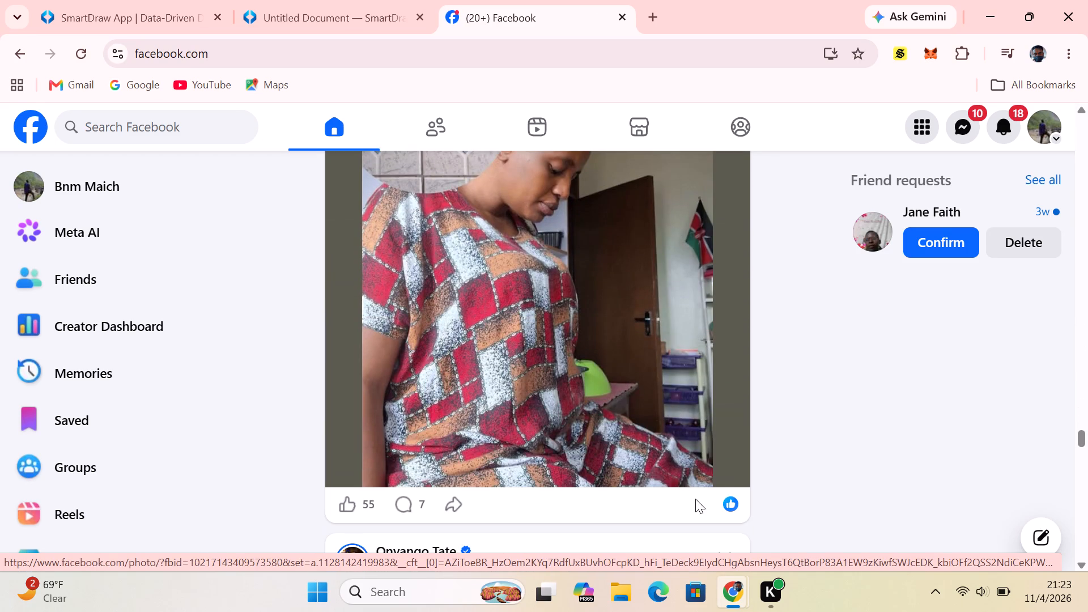
scroll(709, 468, "up", 2)
scroll(709, 467, "down", 5)
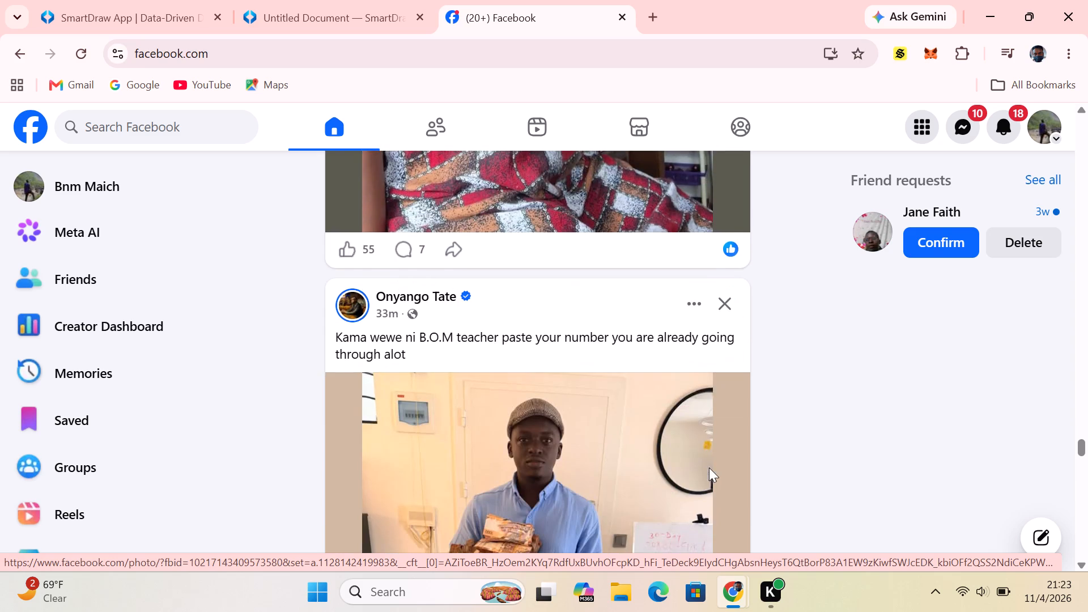
scroll(709, 467, "down", 3)
scroll(696, 521, "down", 2)
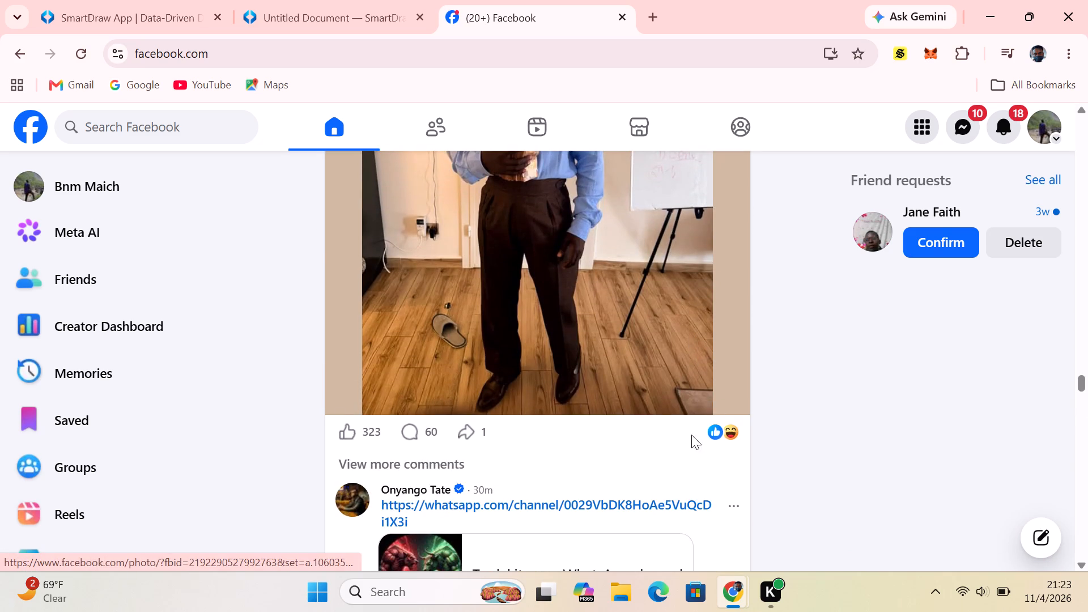
Look through the home feed posts beyond the B.O.M teacher post, including the Olkalou housing post, and back up to earlier posts.
scroll(685, 451, "down", 14)
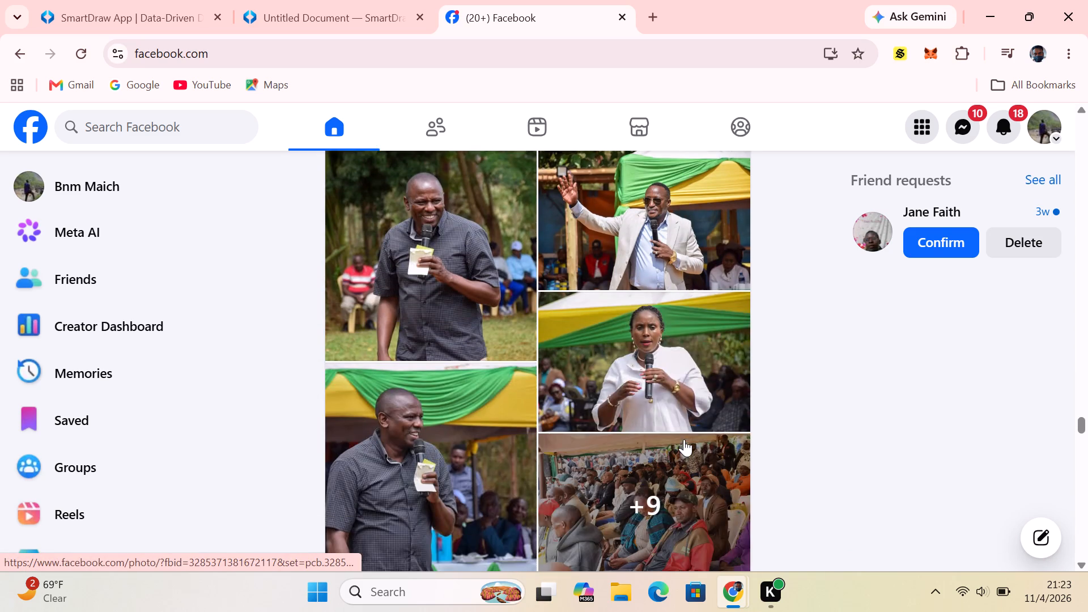
scroll(684, 439, "down", 9)
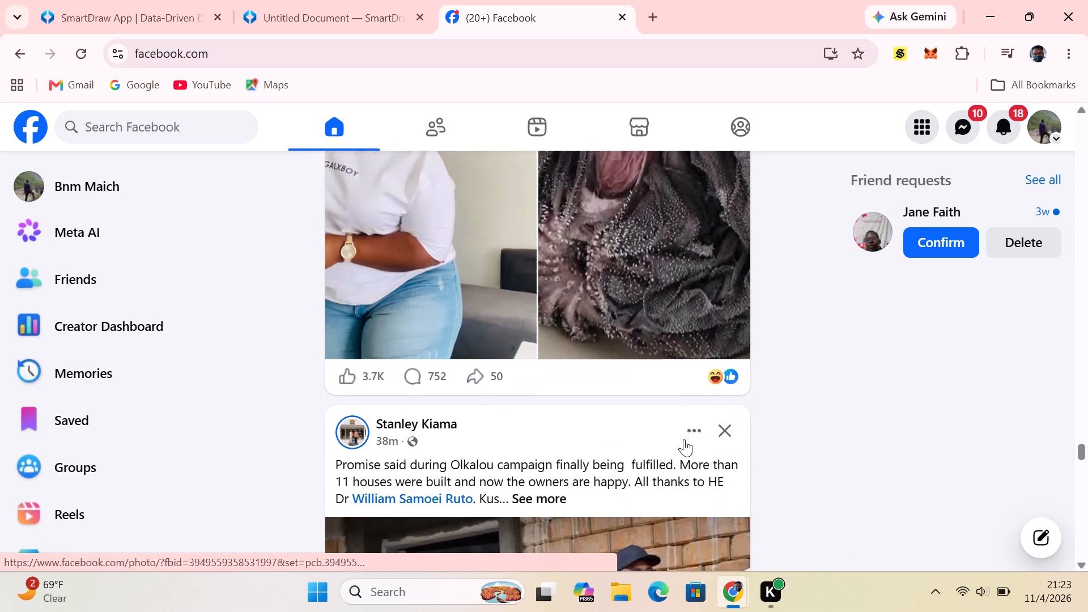
scroll(684, 439, "down", 6)
scroll(679, 606, "down", 4)
scroll(623, 501, "down", 4)
scroll(580, 447, "down", 3)
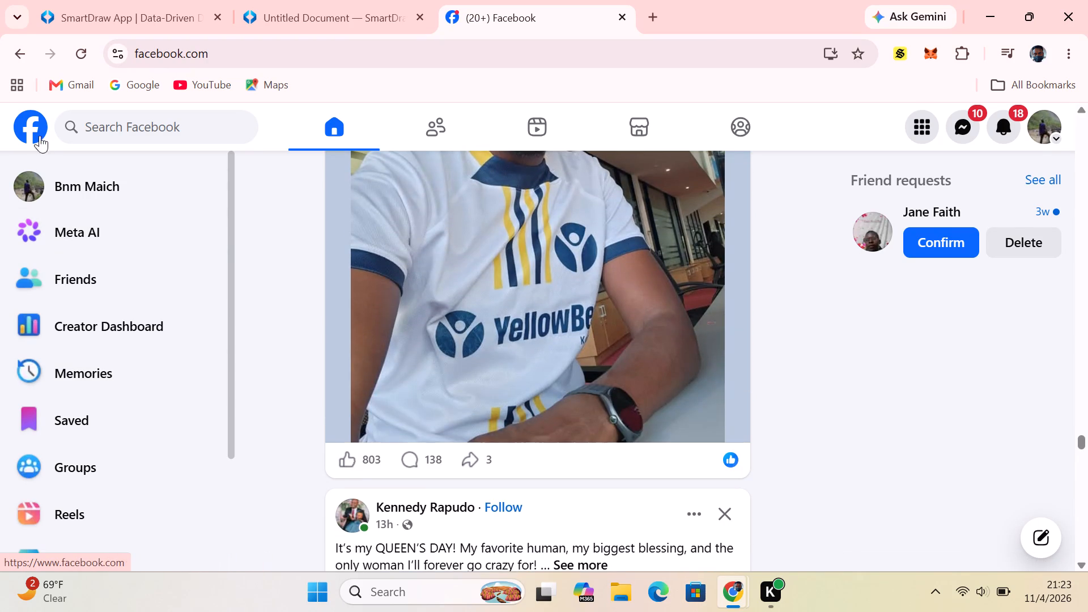
scroll(87, 212, "up", 20)
scroll(87, 212, "up", 7)
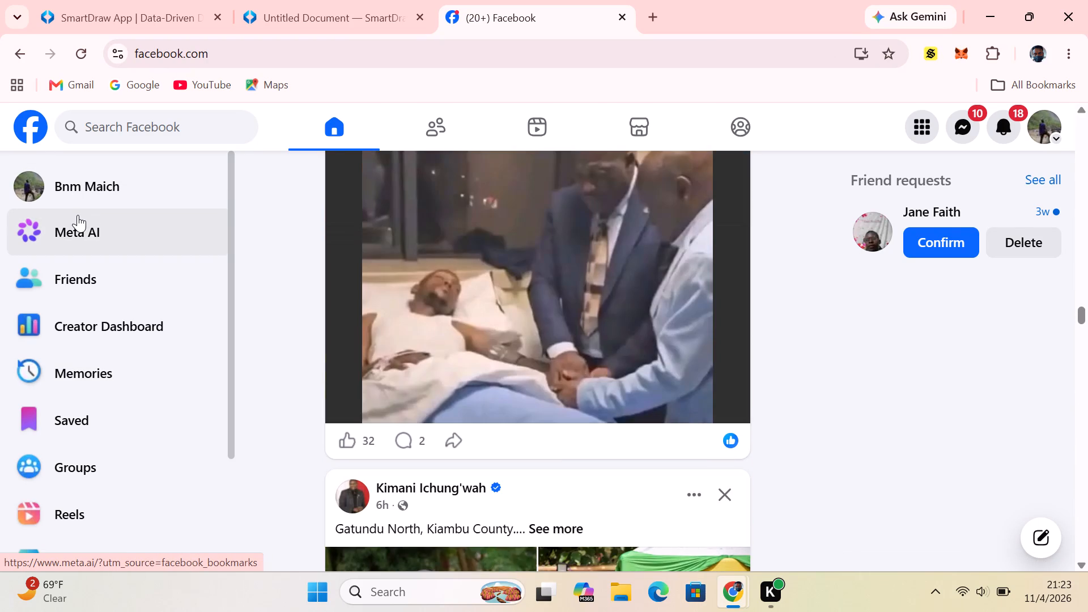